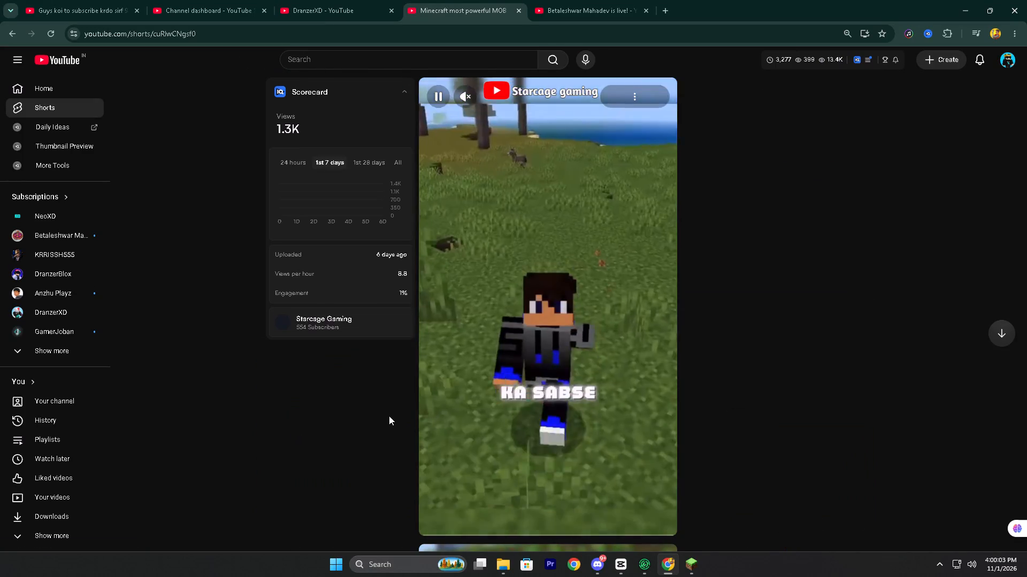
# Unmute the Starcage Gaming Minecraft Short, watch it and several of the channel's following Shorts, and pause on the obtainable-block one.
pyautogui.click(465, 102)
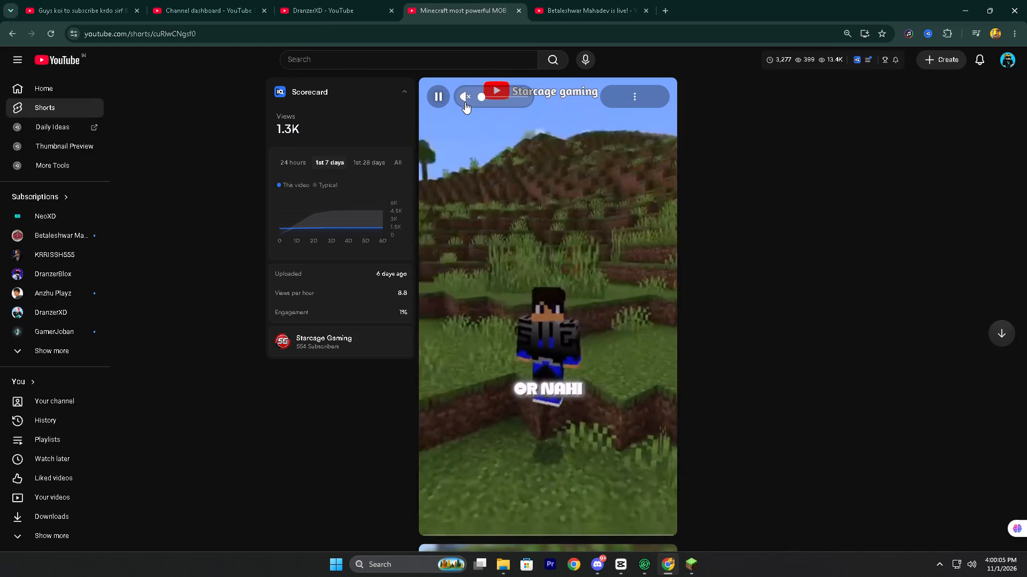
pyautogui.click(466, 95)
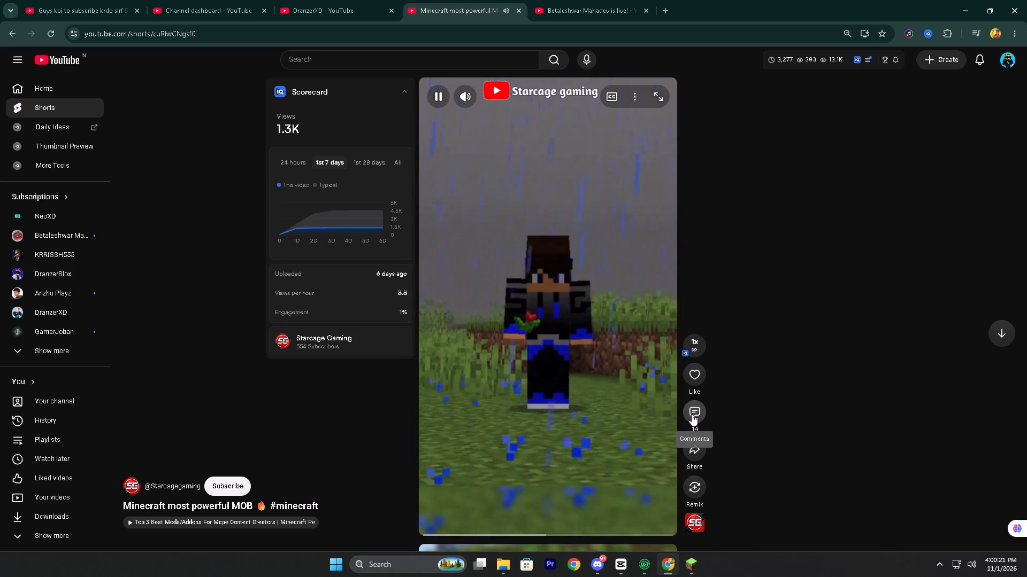
pyautogui.click(1018, 343)
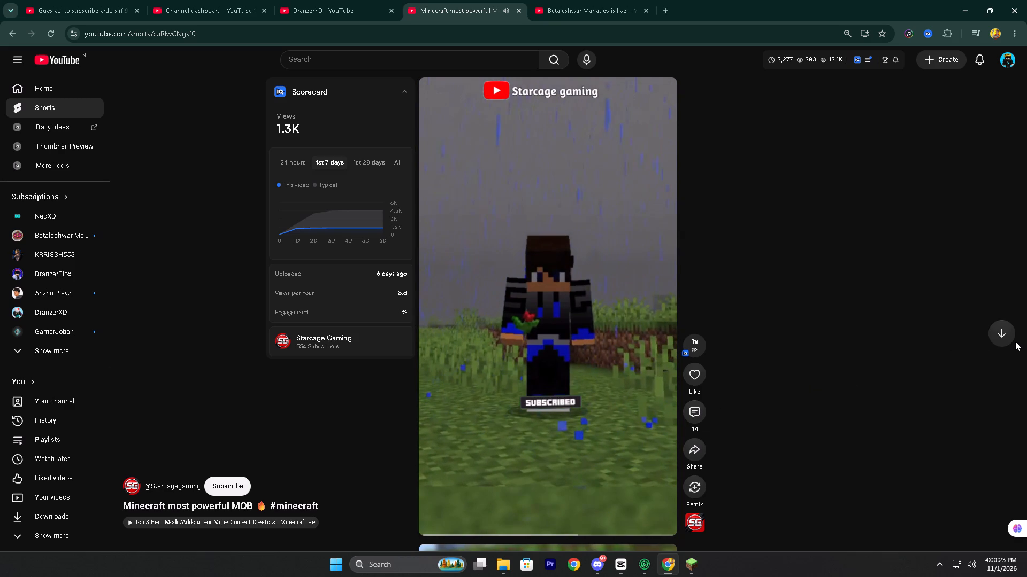
pyautogui.click(1010, 340)
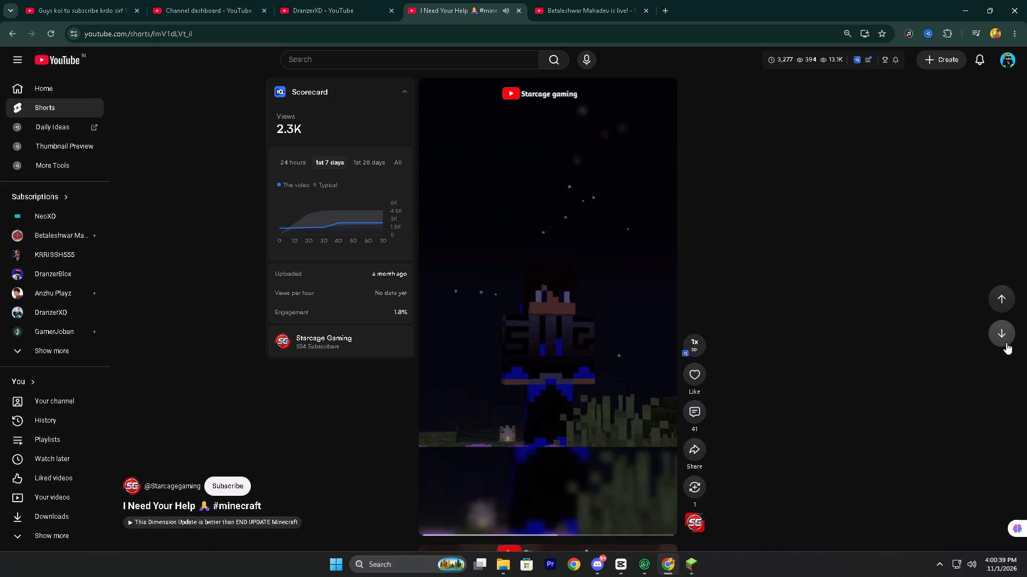
pyautogui.click(1005, 335)
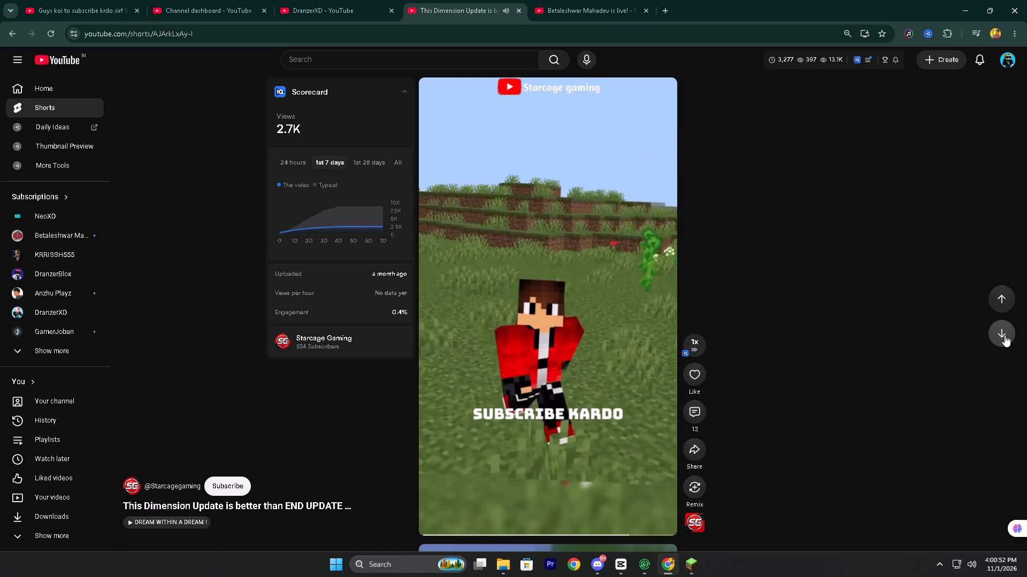
pyautogui.click(1005, 335)
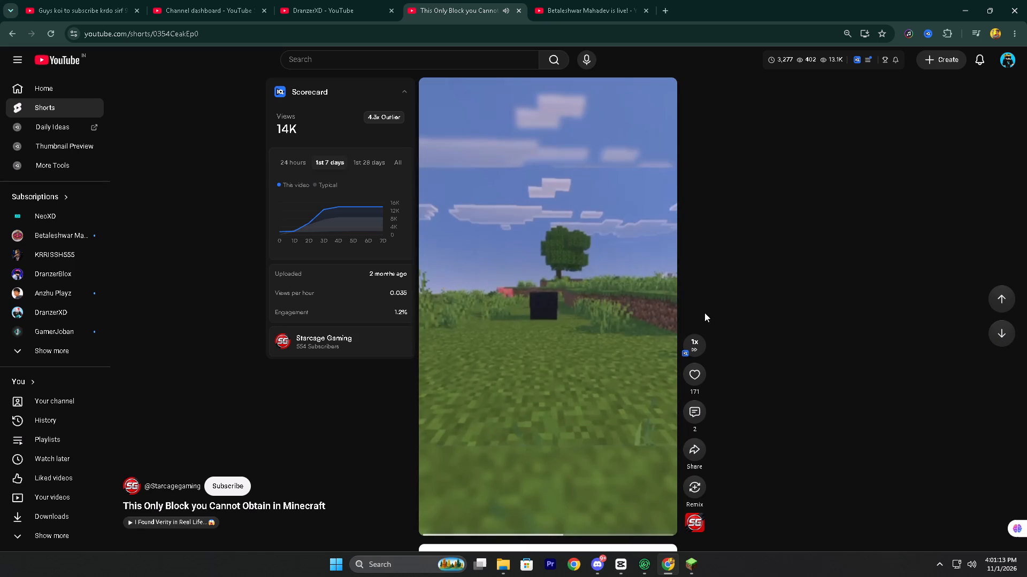
pyautogui.click(562, 284)
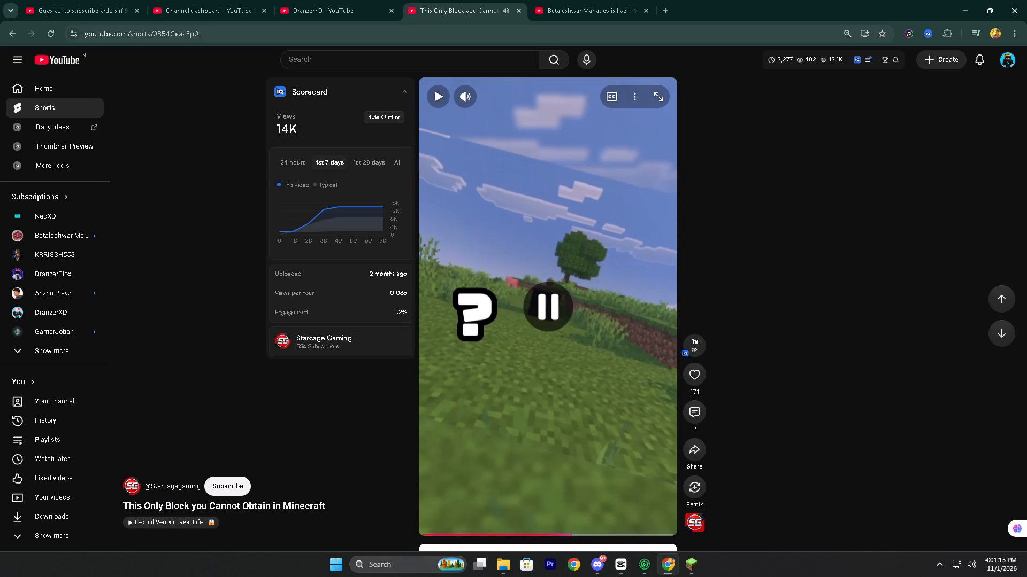
# Switch to the Minecraft replay editor, return to the replay and spectate the crowned player in first person.
pyautogui.click(694, 564)
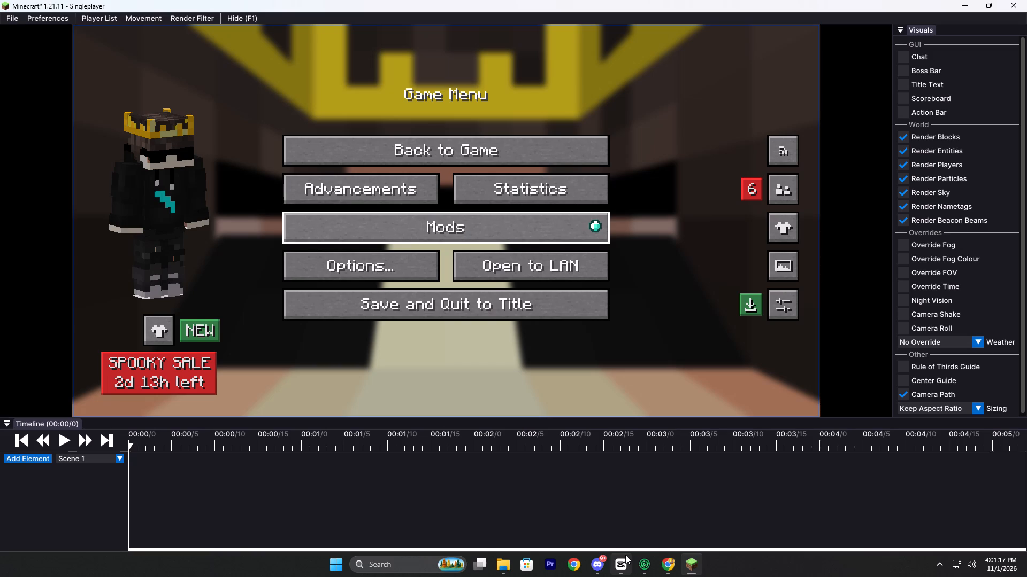
pyautogui.click(434, 153)
pyautogui.press('s')
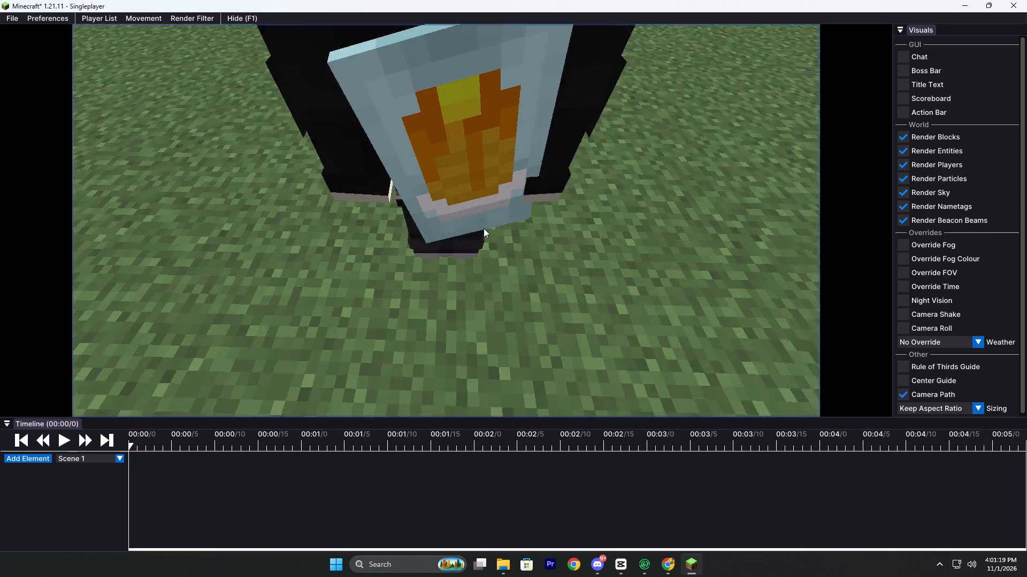
pyautogui.moveTo(490, 265); pyautogui.dragTo(513, 282)
pyautogui.press('w')
pyautogui.press('a')
pyautogui.press('d')
pyautogui.press('w')
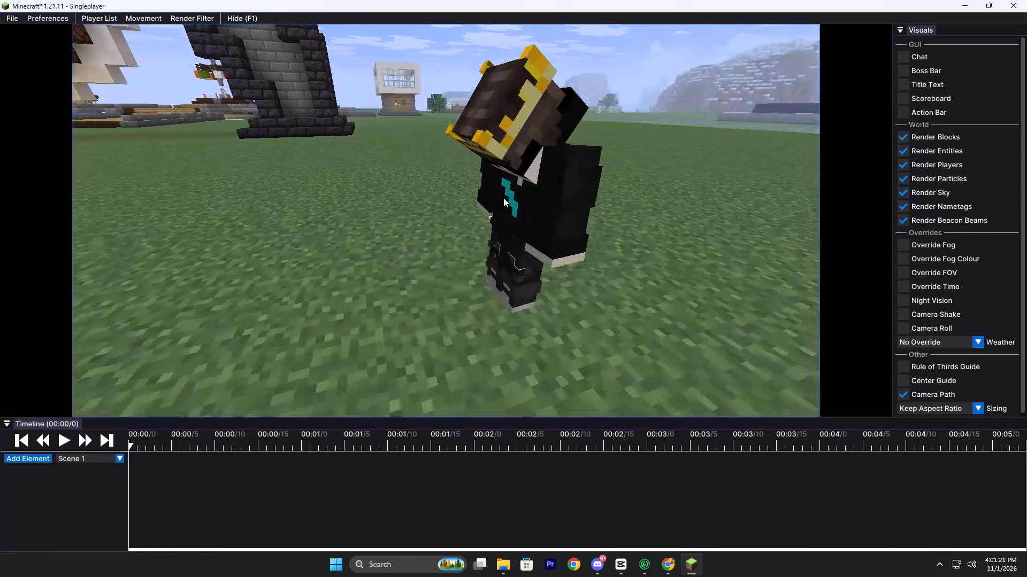
pyautogui.rightClick(503, 198)
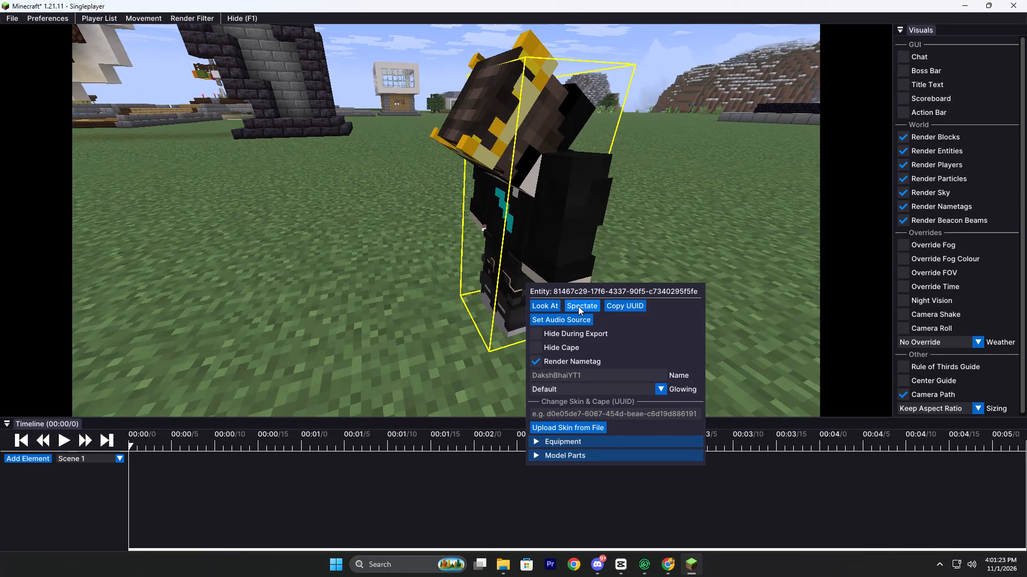
pyautogui.click(578, 306)
# Preview the replay's opening and mark the timeline's start point at 00:00/15.
pyautogui.click(63, 441)
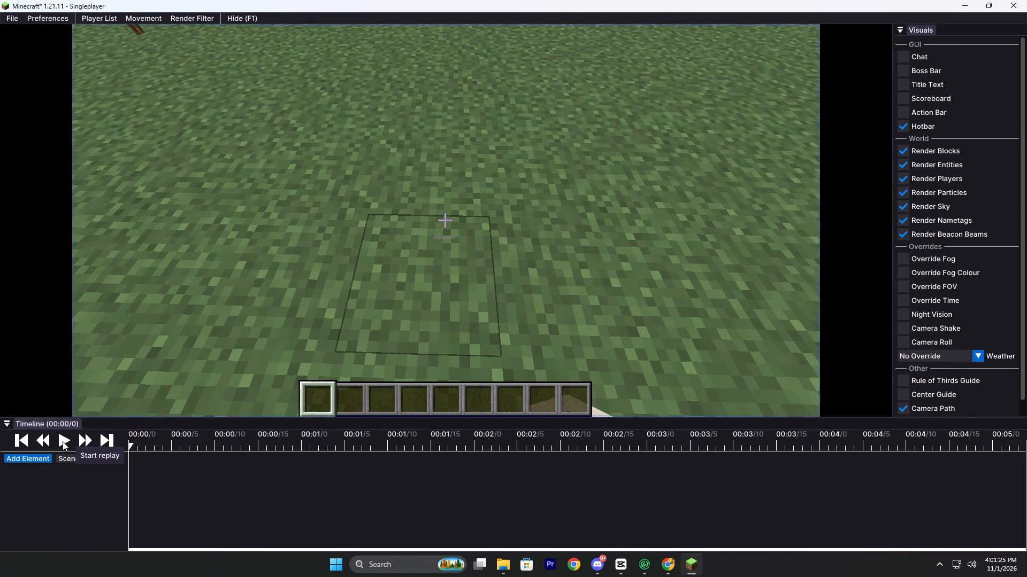
pyautogui.click(63, 441)
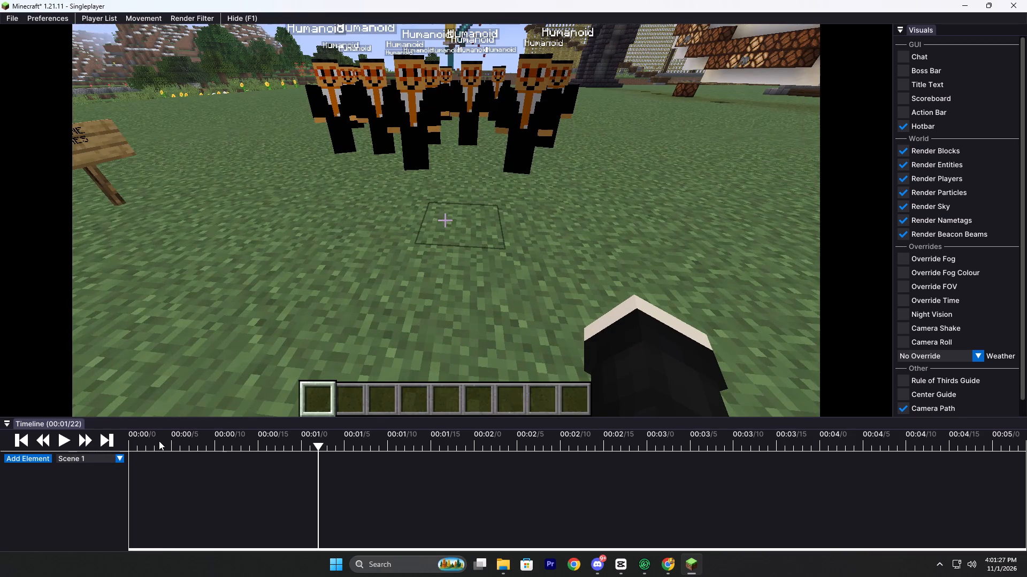
pyautogui.click(159, 441)
pyautogui.moveTo(159, 446); pyautogui.dragTo(21, 441)
pyautogui.click(65, 440)
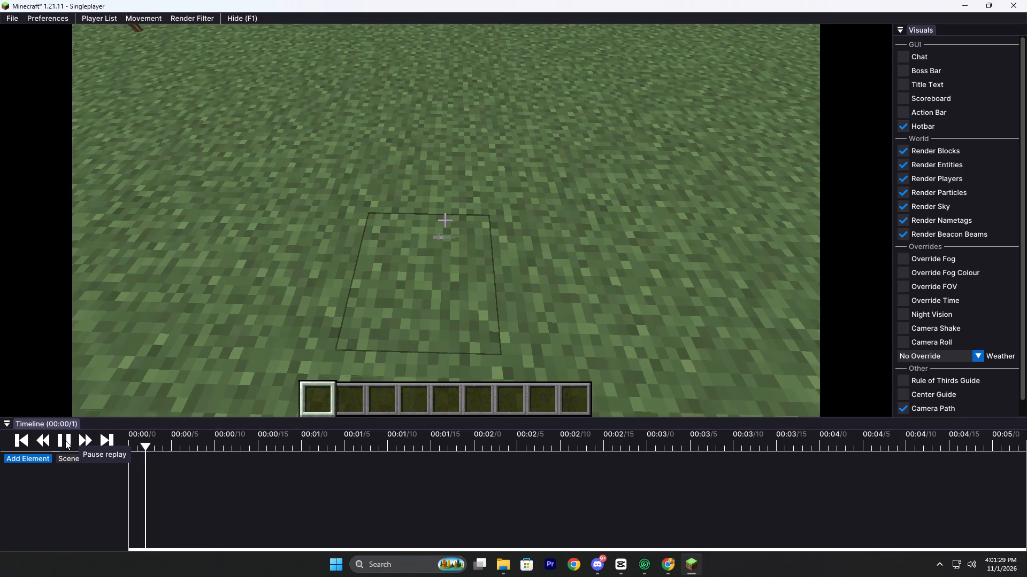
pyautogui.click(65, 440)
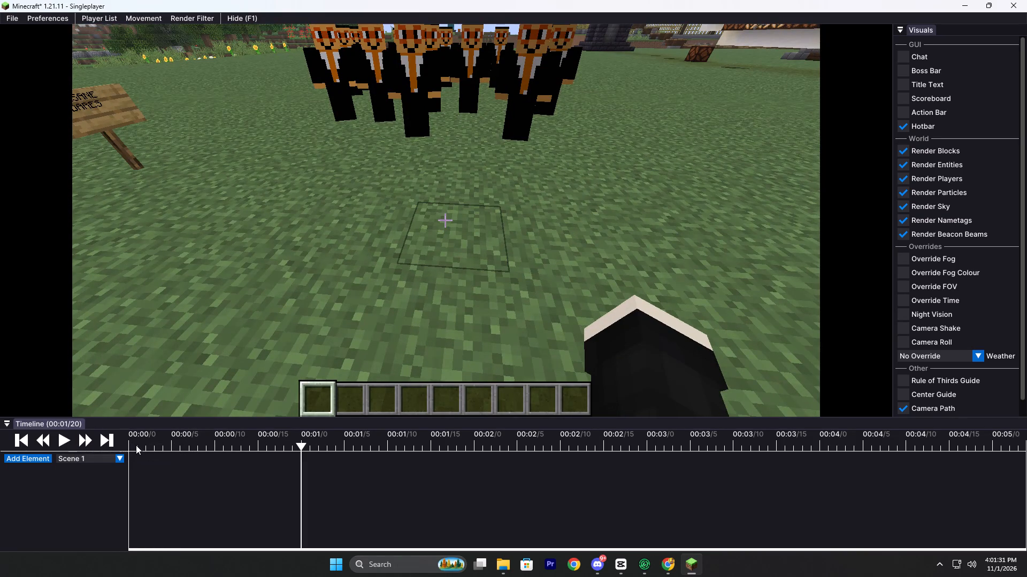
pyautogui.press('Left')
pyautogui.press('Left')
pyautogui.press('Left')
pyautogui.press('Left')
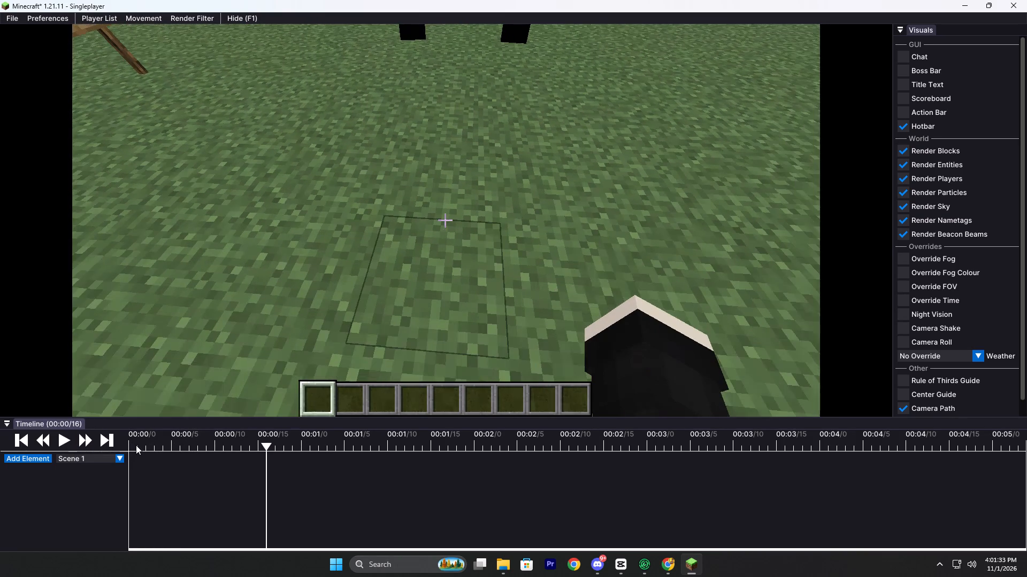
pyautogui.press('Left')
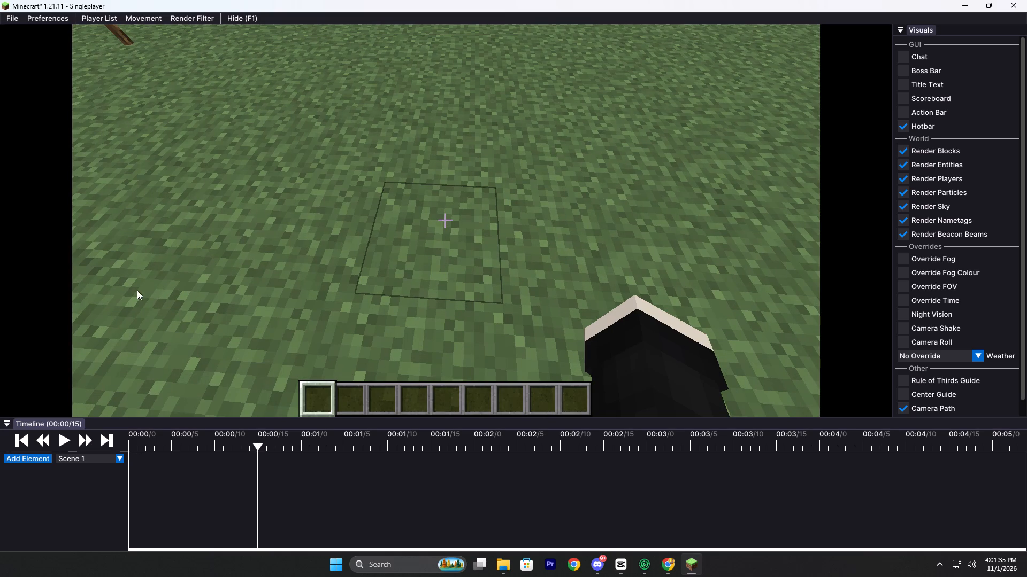
pyautogui.click(47, 460)
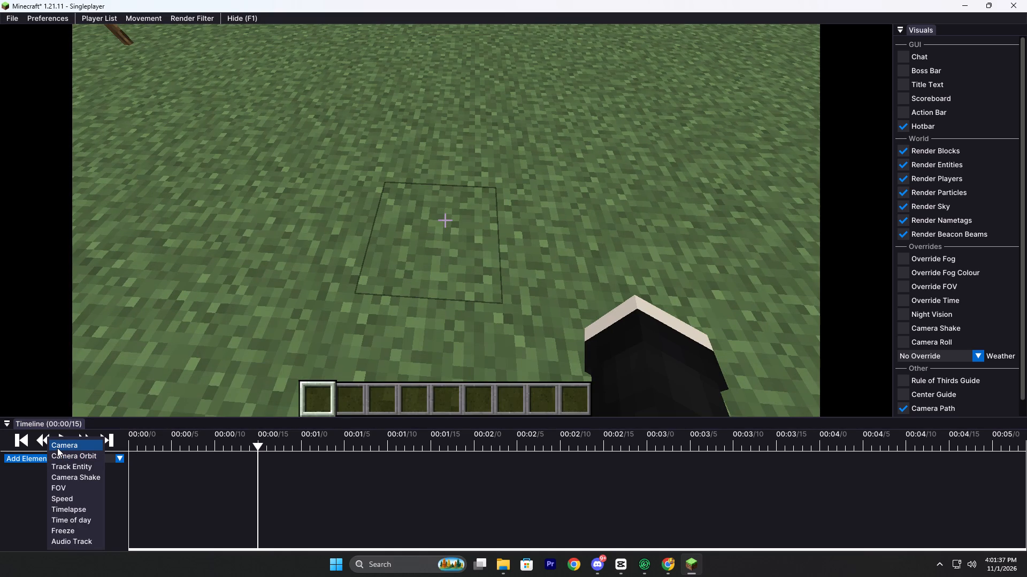
pyautogui.press('i')
pyautogui.click(256, 443)
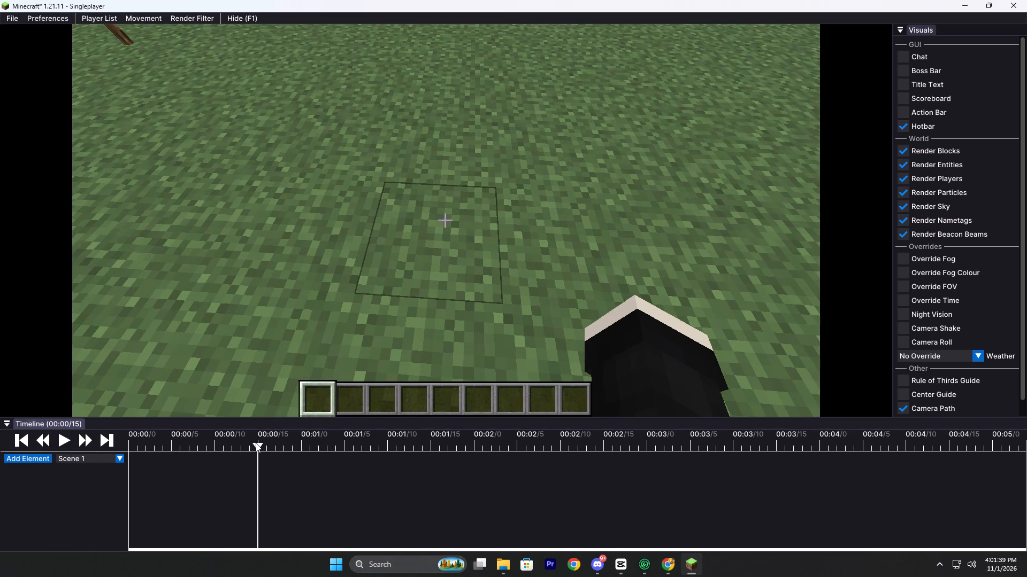
pyautogui.press('i')
# Advance the replay to 00:03/67 and add a Camera track to the timeline.
pyautogui.click(65, 438)
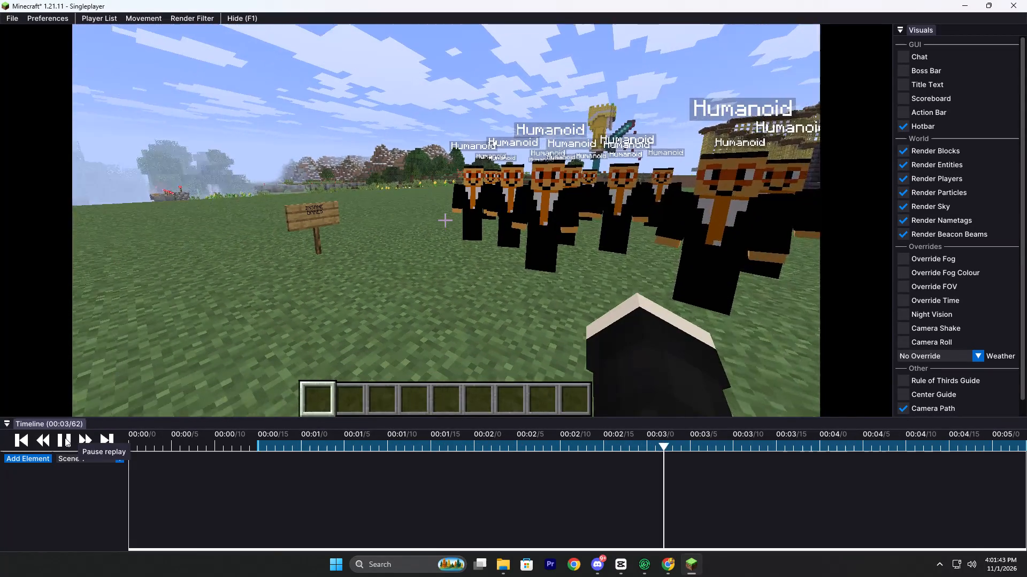
pyautogui.click(65, 438)
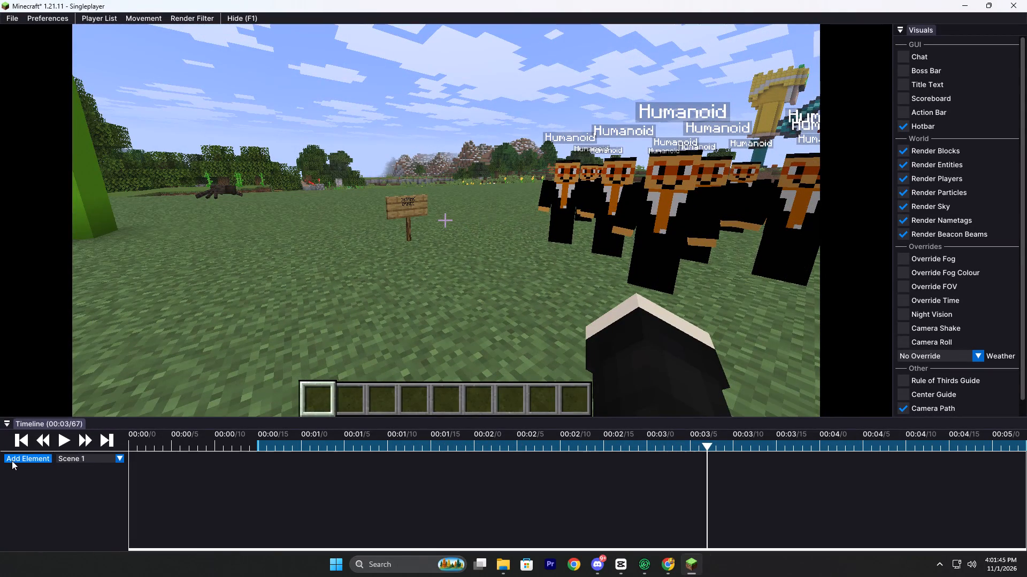
pyautogui.click(12, 461)
pyautogui.click(28, 445)
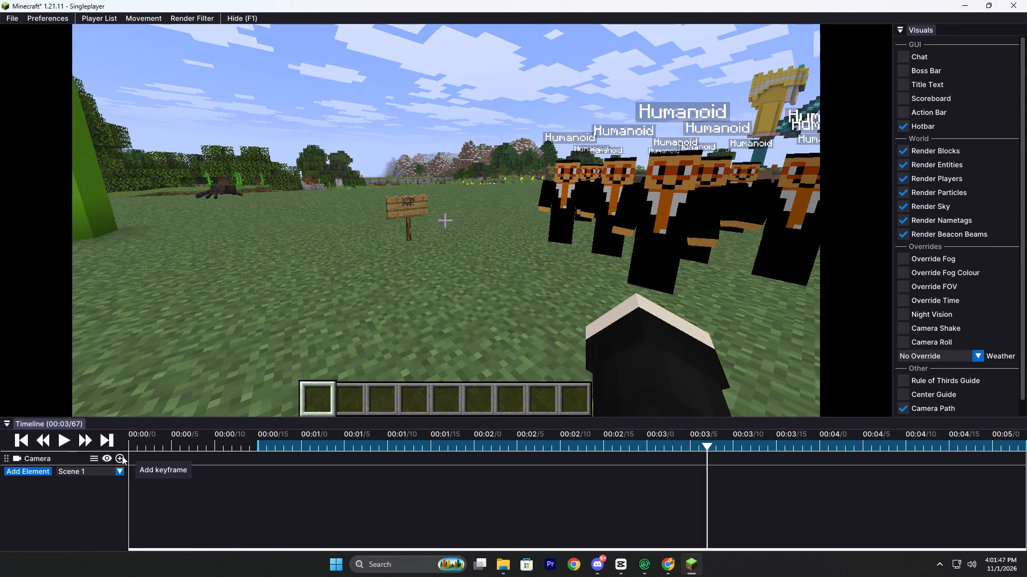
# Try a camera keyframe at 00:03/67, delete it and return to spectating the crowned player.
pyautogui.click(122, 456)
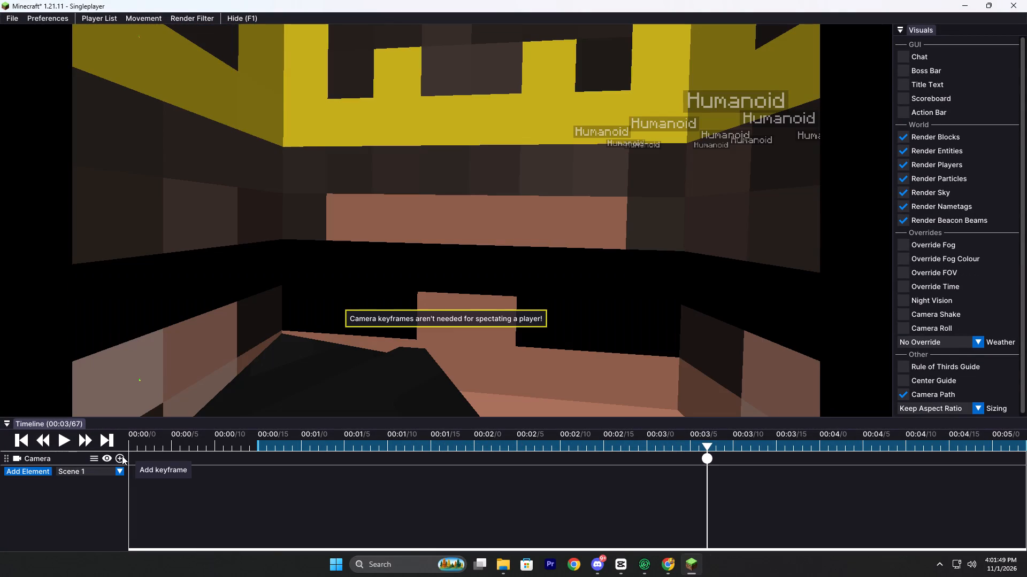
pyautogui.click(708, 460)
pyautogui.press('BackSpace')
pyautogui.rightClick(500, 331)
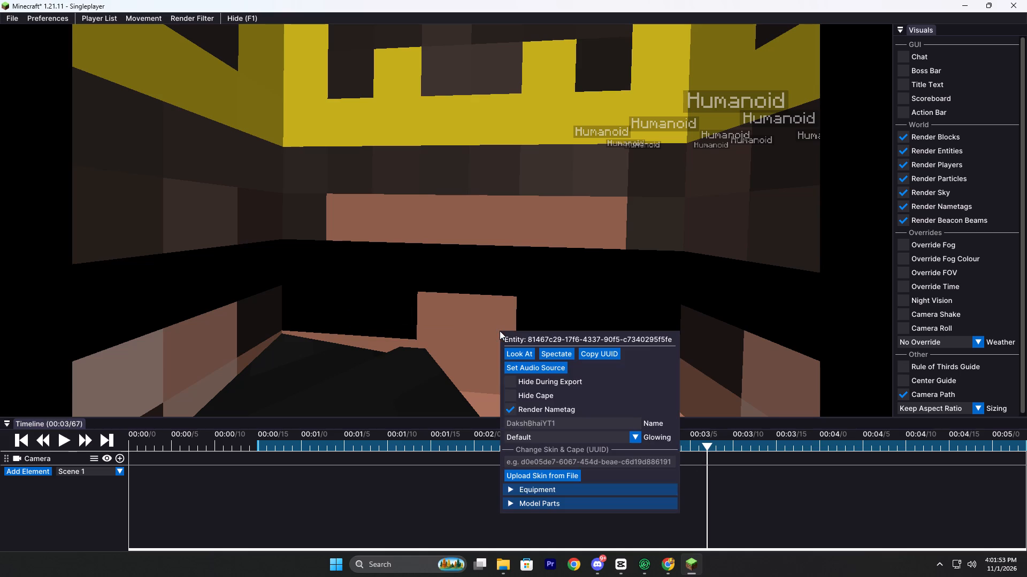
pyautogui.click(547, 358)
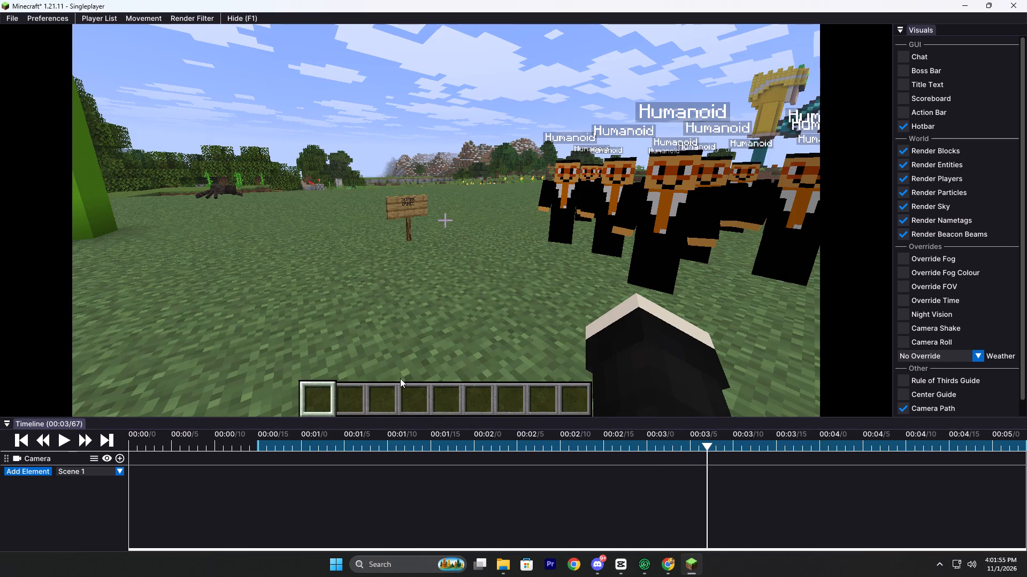
# Add an FOV track with an 80 FOV keyframe at 00:03/67.
pyautogui.click(39, 478)
pyautogui.click(38, 469)
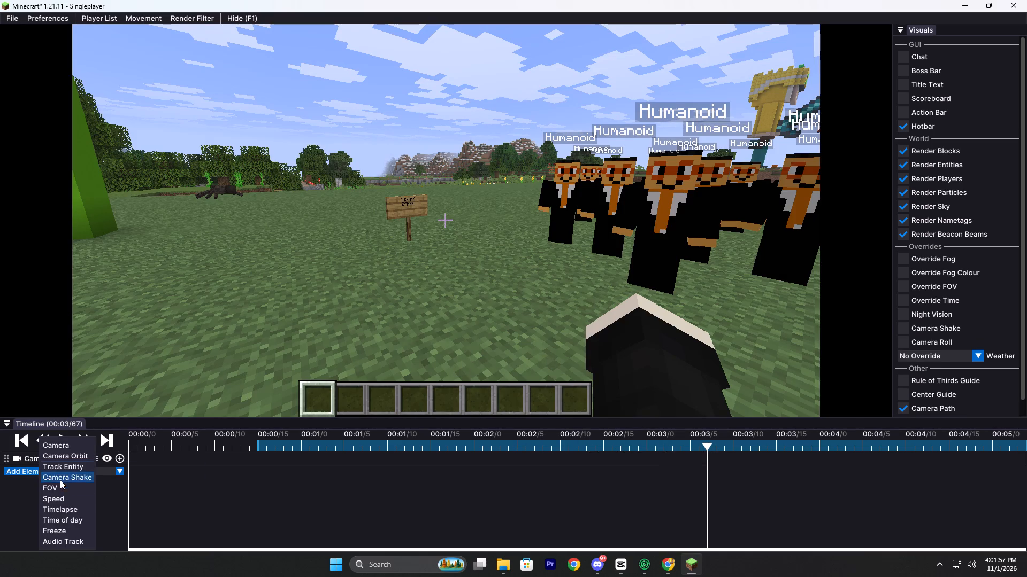
pyautogui.click(66, 487)
pyautogui.click(122, 469)
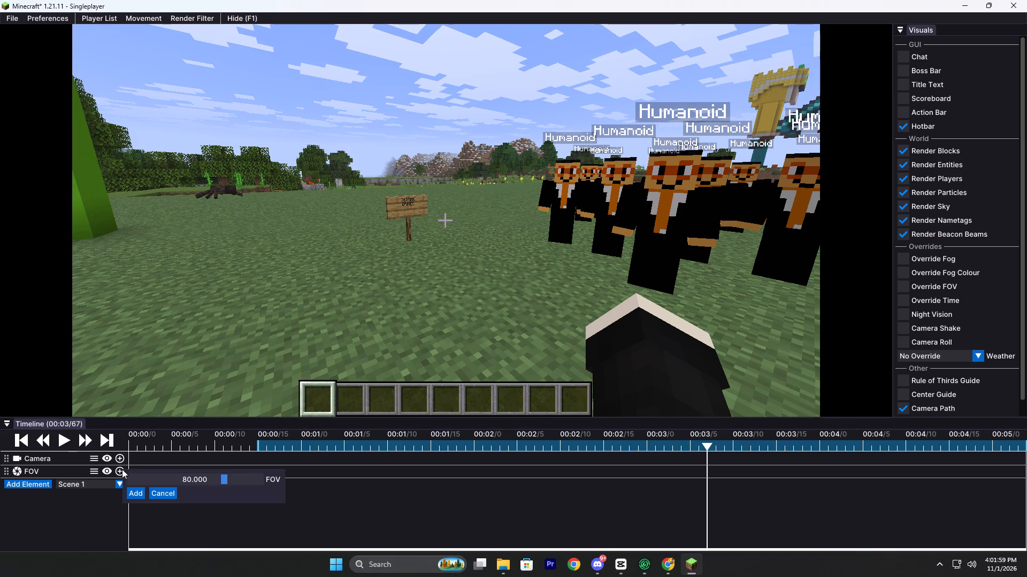
pyautogui.click(137, 495)
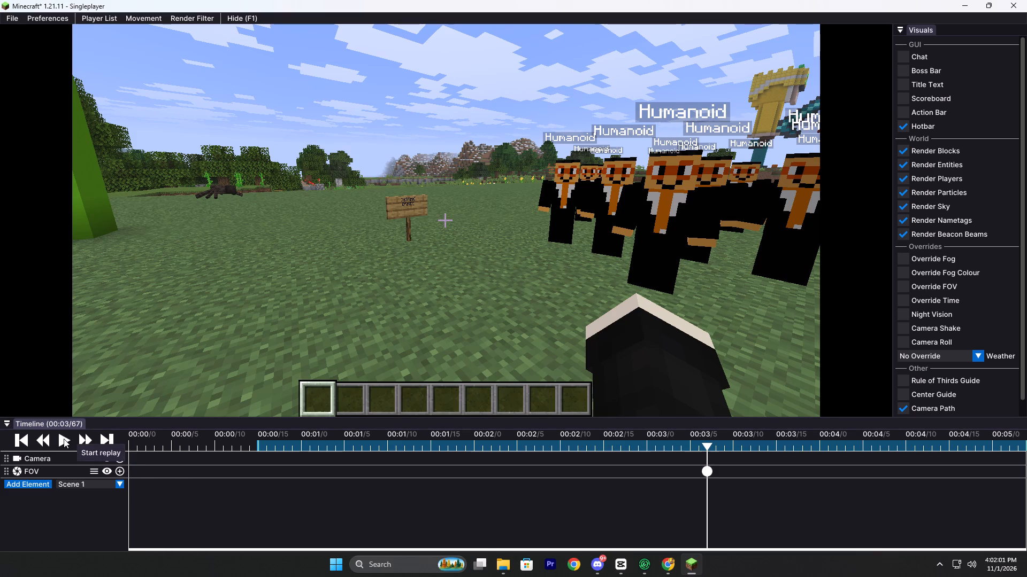
# Add a zoomed-in FOV keyframe of about 52.9 at 00:04/84.
pyautogui.click(64, 439)
pyautogui.click(64, 439)
pyautogui.doubleClick(64, 439)
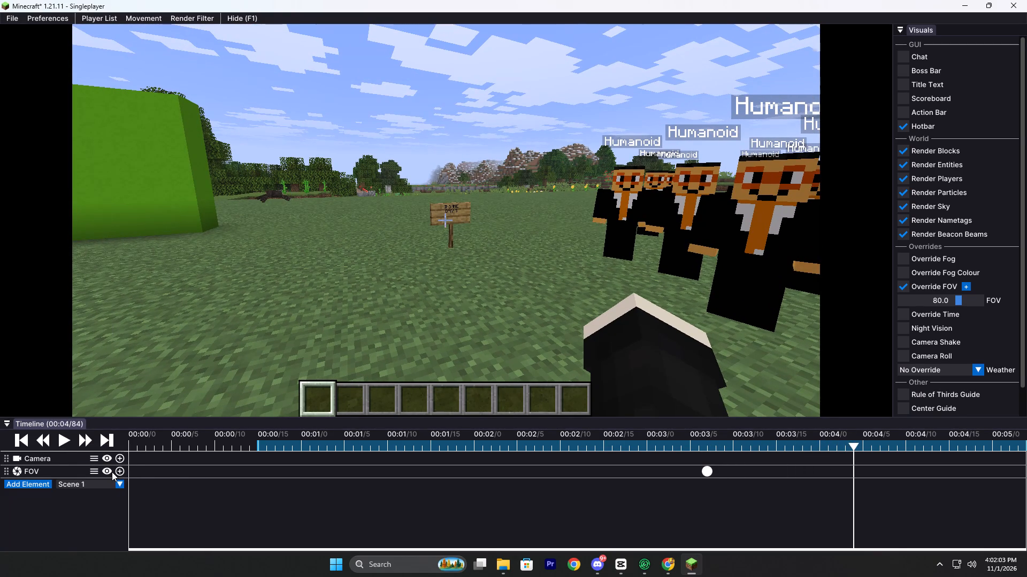
pyautogui.click(118, 468)
pyautogui.click(172, 481)
pyautogui.moveTo(172, 478); pyautogui.dragTo(188, 482)
pyautogui.click(128, 495)
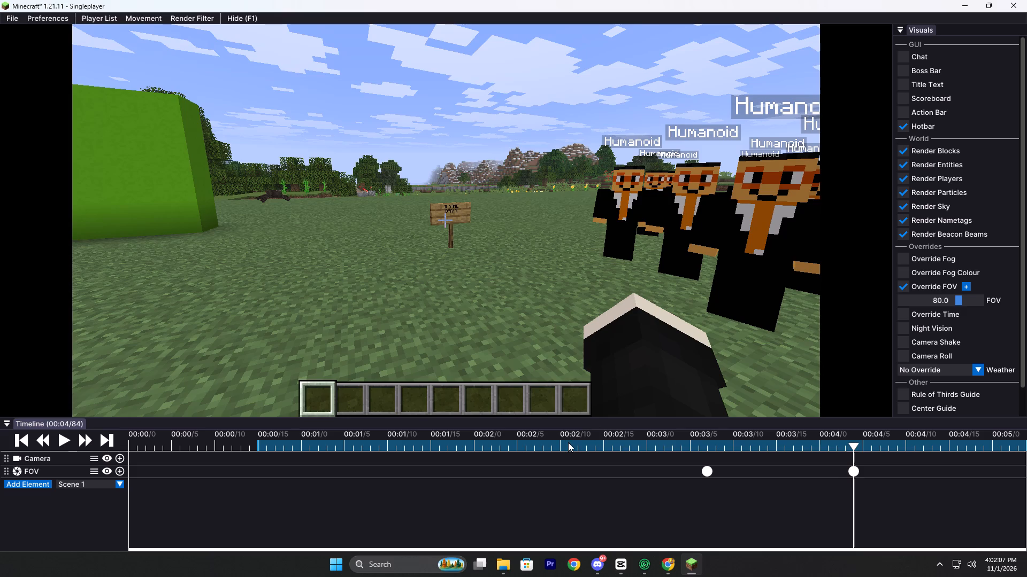
# Play back the section around the two FOV keyframes to check the zoom toward the sign.
pyautogui.click(571, 434)
pyautogui.click(58, 441)
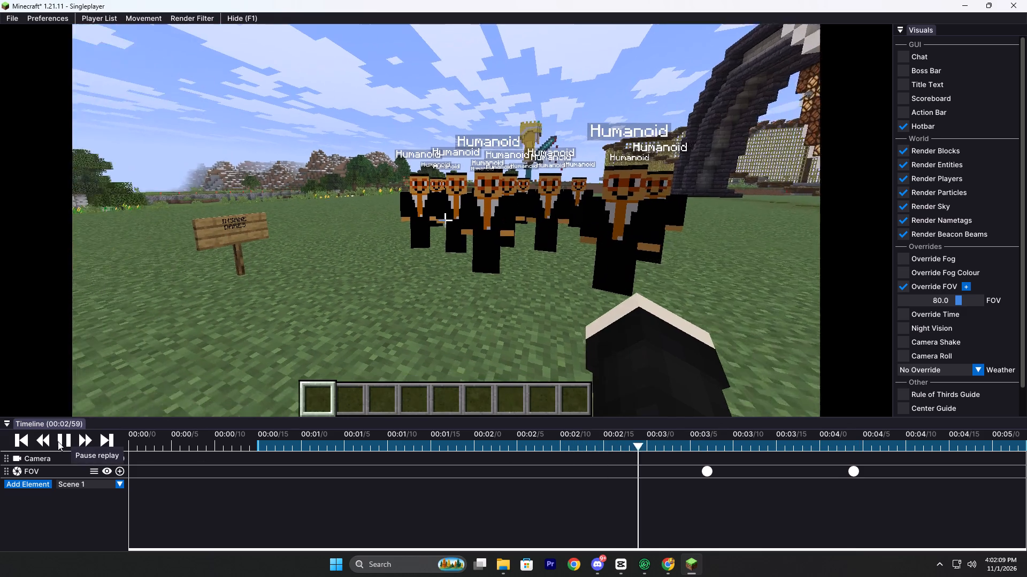
pyautogui.click(58, 441)
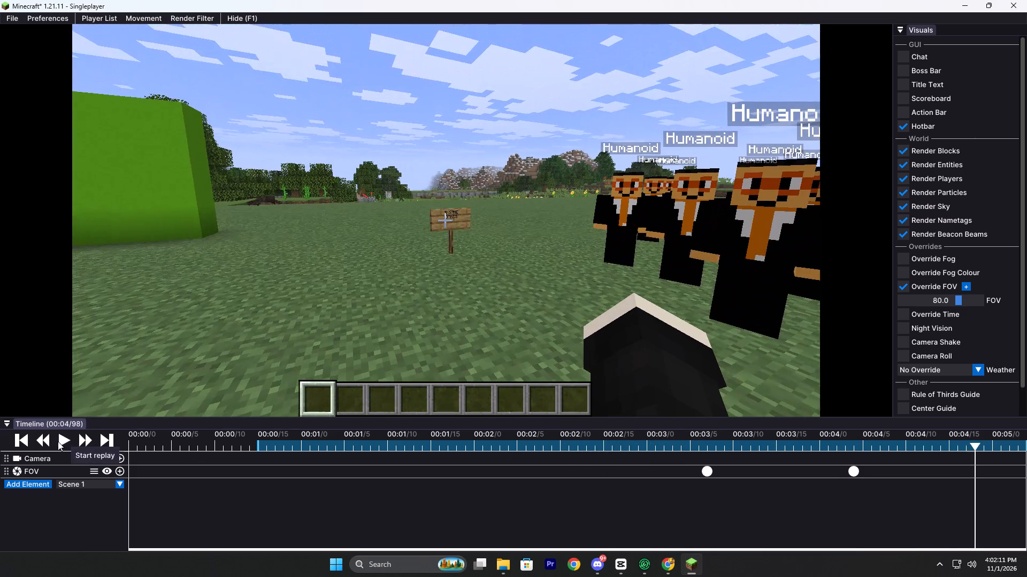
pyautogui.click(698, 435)
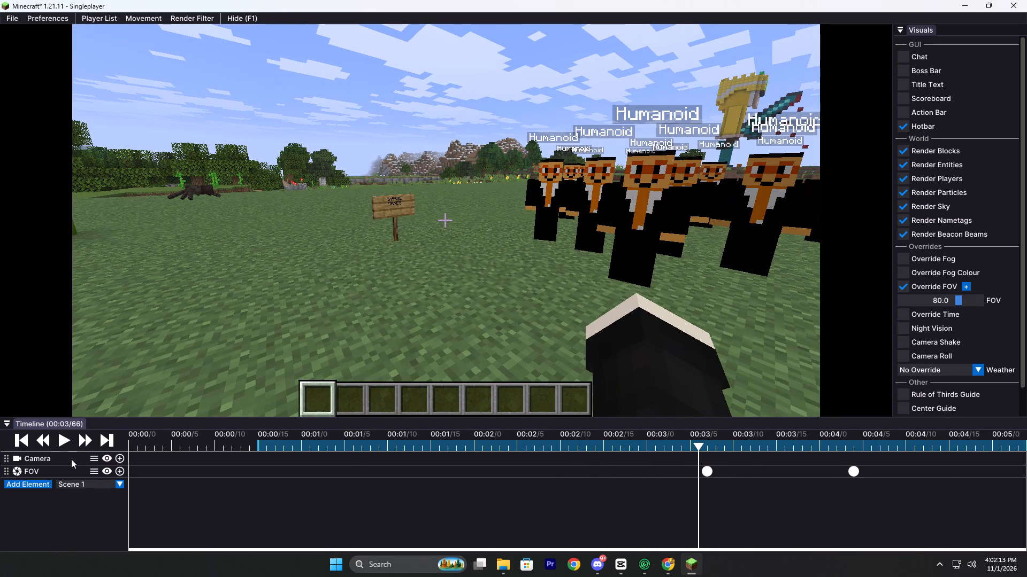
pyautogui.click(60, 440)
pyautogui.click(60, 440)
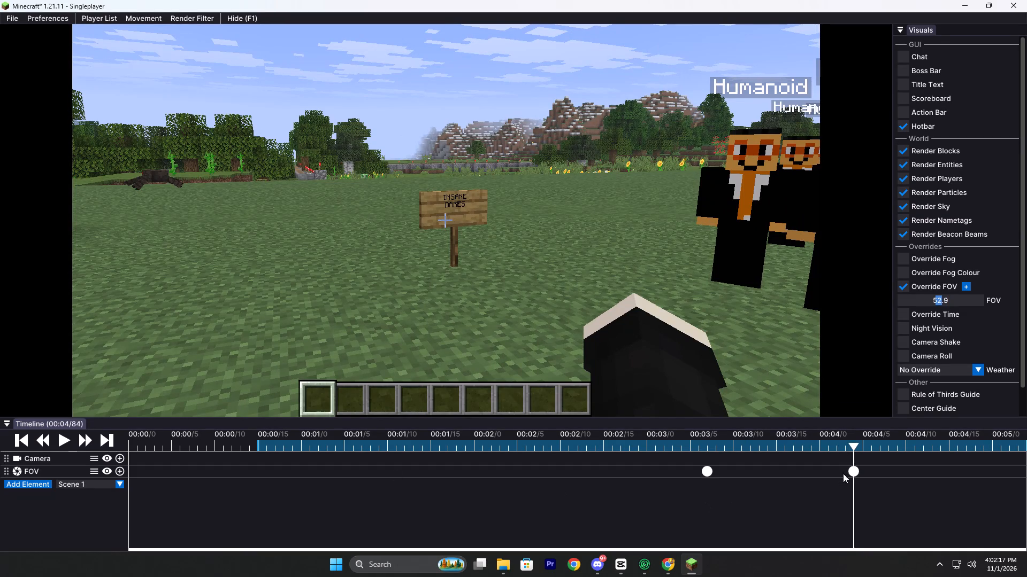
# Move the zoomed-in FOV keyframe earlier to tick 76 and lower its FOV to about 30.8.
pyautogui.moveTo(854, 472); pyautogui.dragTo(784, 472)
pyautogui.rightClick(784, 472)
pyautogui.moveTo(827, 484); pyautogui.dragTo(827, 485)
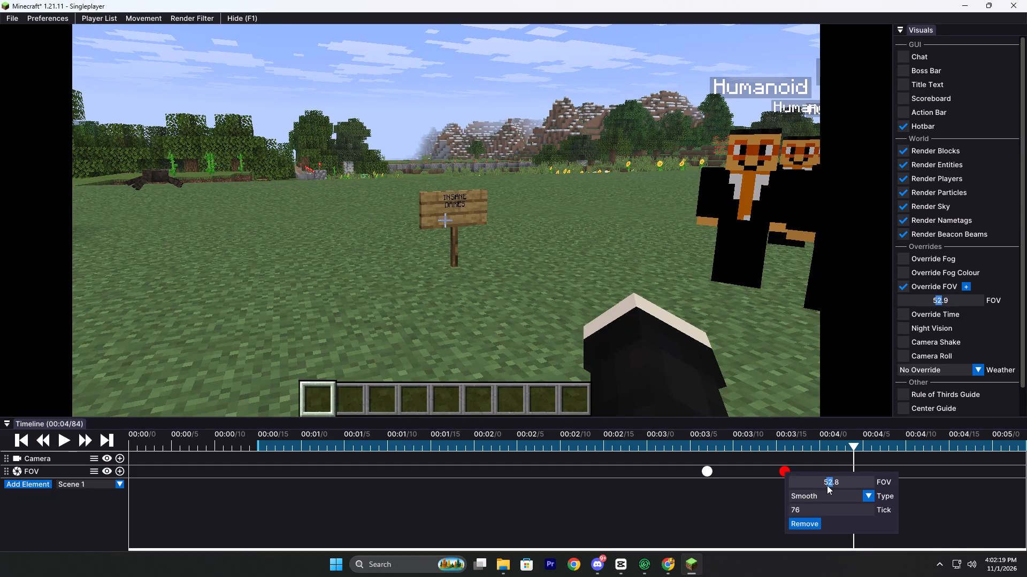
pyautogui.moveTo(827, 485); pyautogui.dragTo(812, 482)
pyautogui.click(723, 493)
# Play back the zoom from 00:03/67 to check its new speed and strength.
pyautogui.click(705, 437)
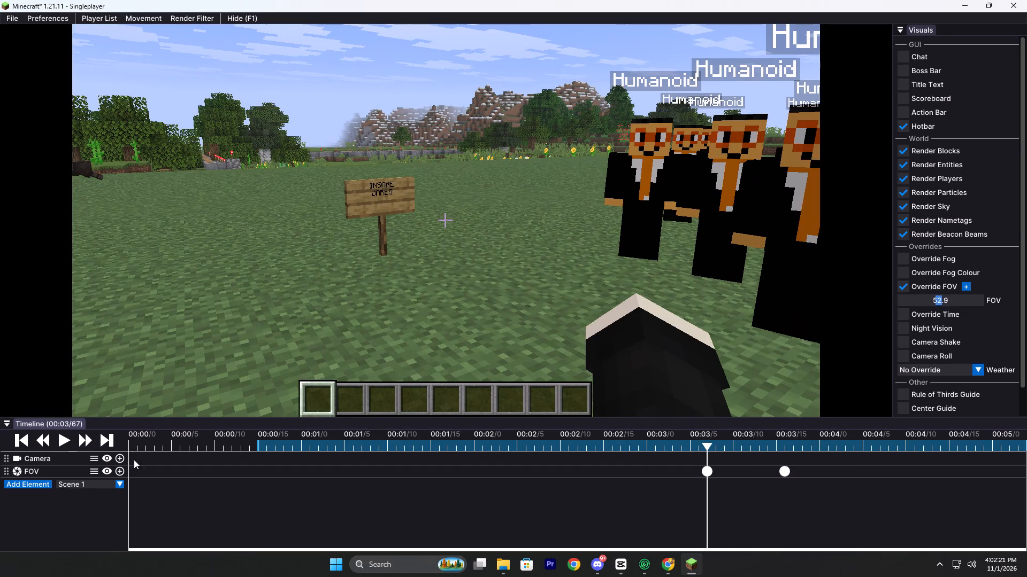
pyautogui.click(62, 440)
pyautogui.click(62, 440)
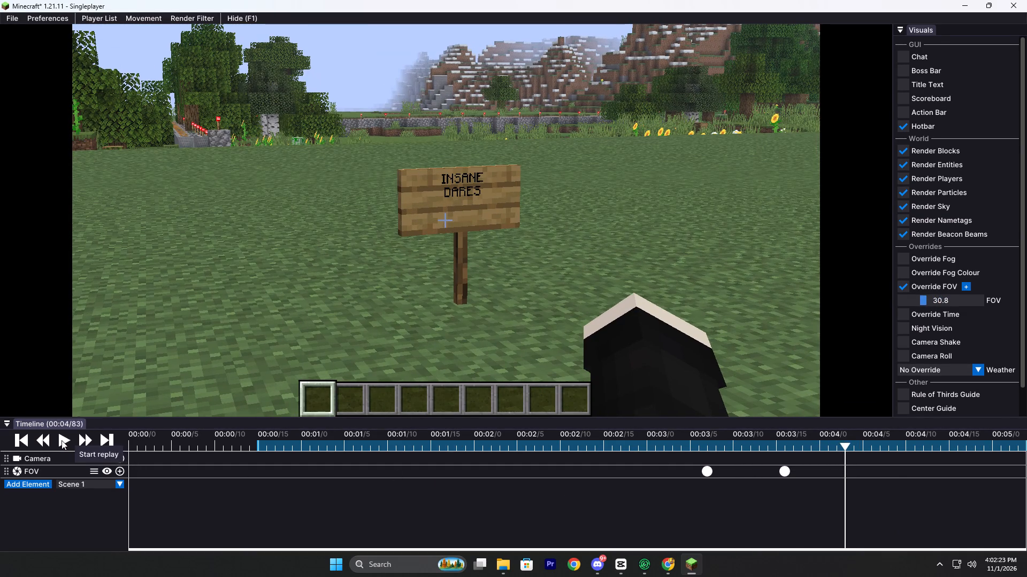
pyautogui.doubleClick(62, 440)
# Mark the end point of the replay shot at 00:04/87.
pyautogui.press('o')
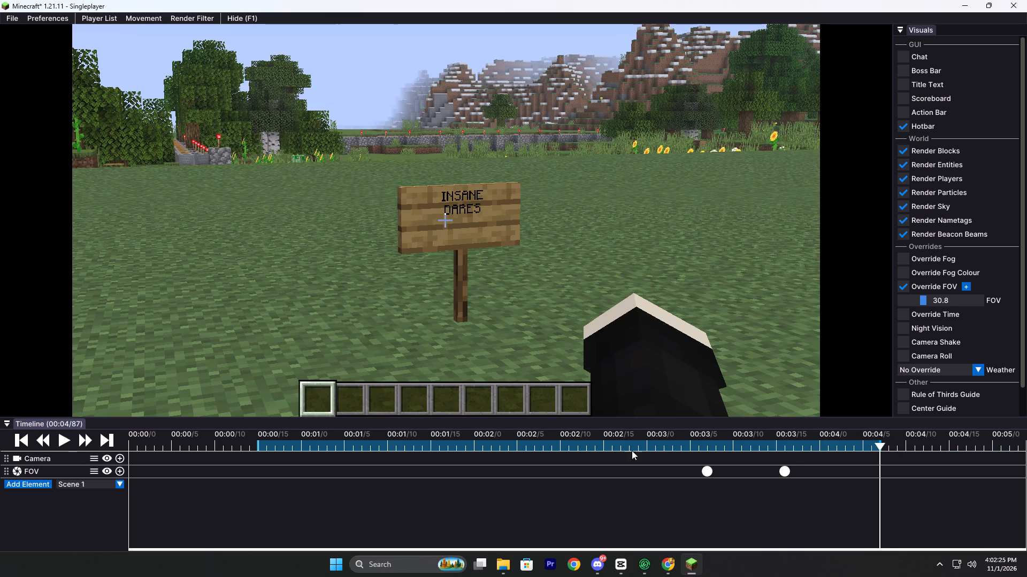
# Move the zoomed-in FOV keyframe later, to just past 00:04/0 on the FOV track.
pyautogui.moveTo(785, 469); pyautogui.dragTo(832, 484)
# Preview the opening of the shot from 00:00/16 and inspect the settings of the FOV keyframe at tick 67.
pyautogui.click(266, 432)
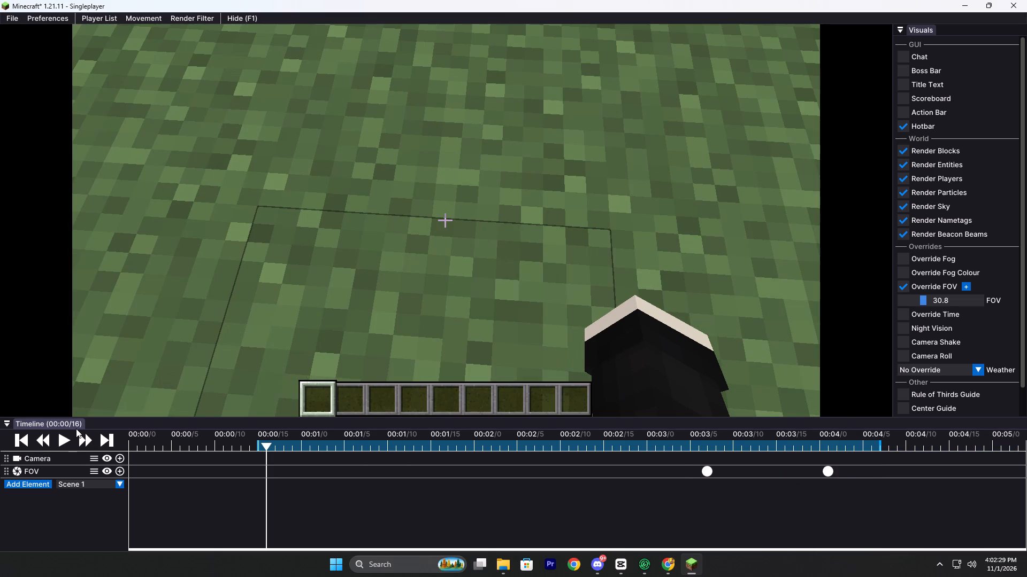
pyautogui.click(65, 441)
pyautogui.click(65, 440)
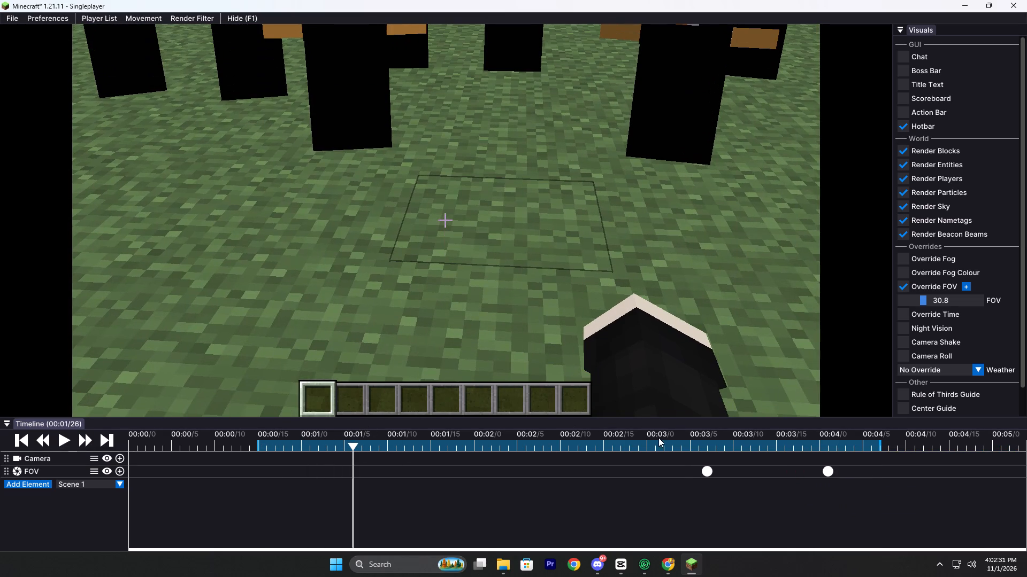
pyautogui.click(708, 470)
pyautogui.rightClick(708, 470)
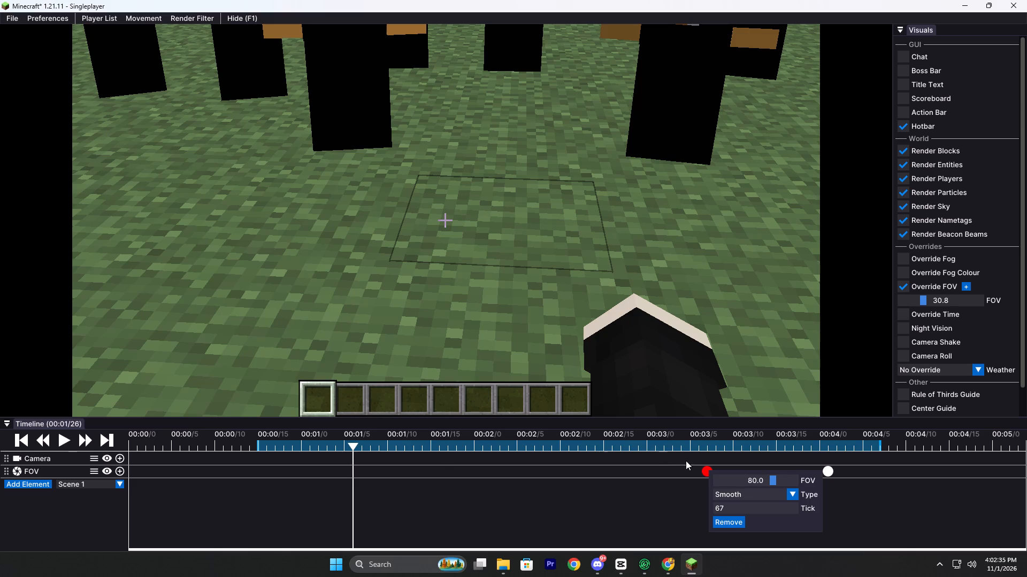
pyautogui.click(706, 460)
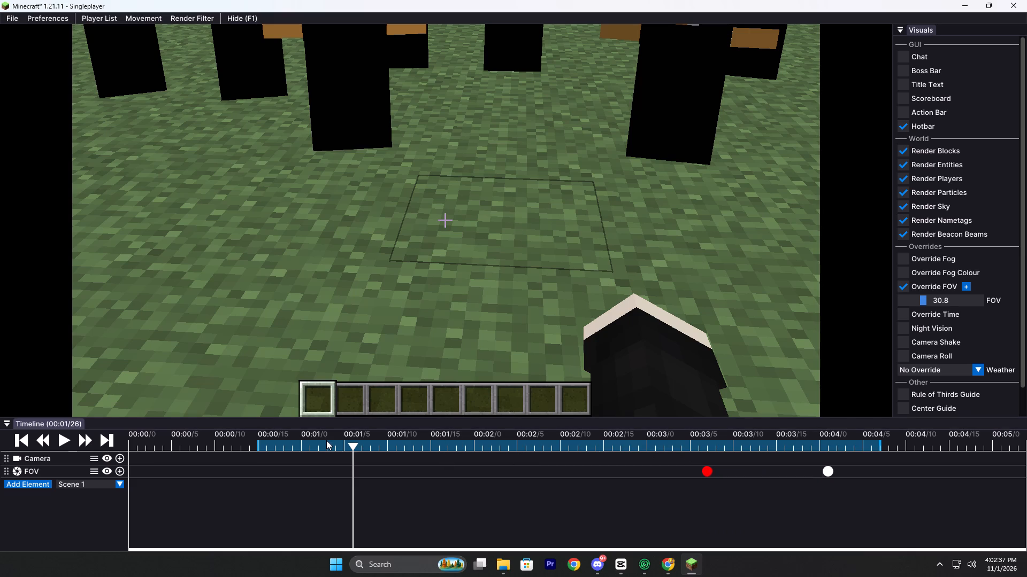
# Add an FOV keyframe of about 80.3 at the shot's start point, 00:00/15.
pyautogui.moveTo(348, 443); pyautogui.dragTo(261, 451)
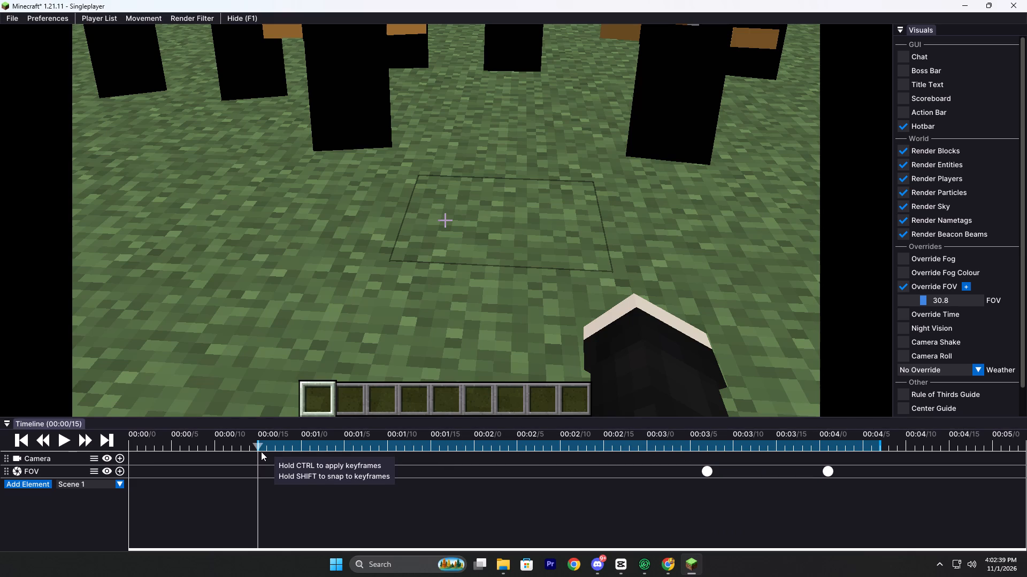
pyautogui.click(122, 468)
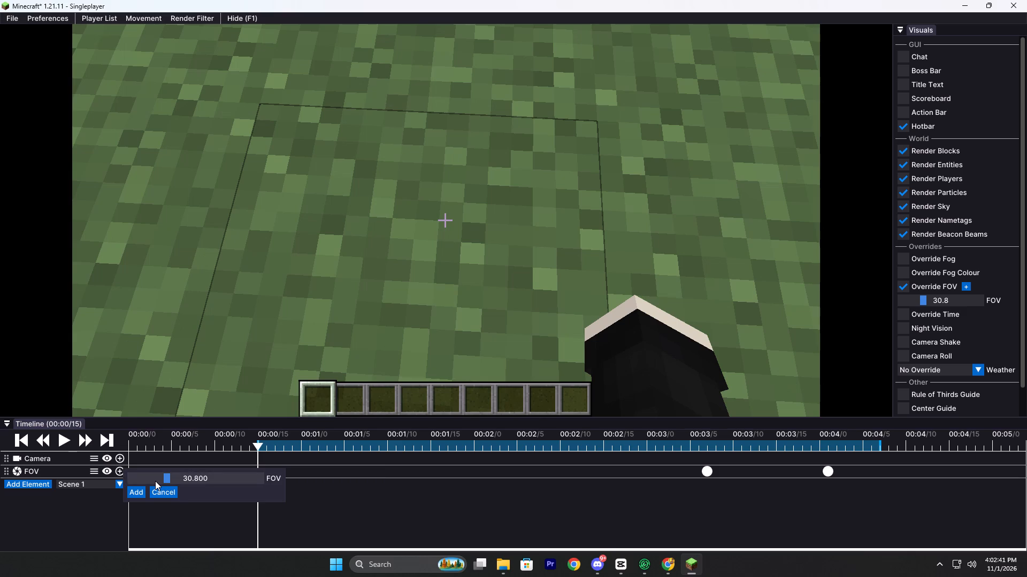
pyautogui.moveTo(169, 472); pyautogui.dragTo(225, 487)
pyautogui.moveTo(225, 487); pyautogui.dragTo(227, 487)
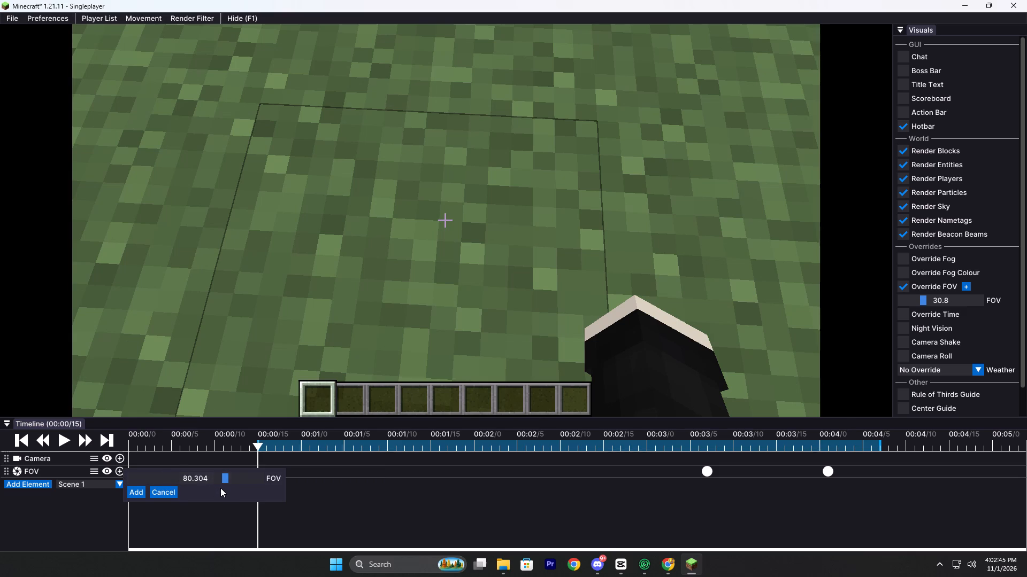
pyautogui.click(138, 497)
# Play back the whole shot from its start, and replay the zoom toward the sign from 00:03/66.
pyautogui.click(64, 440)
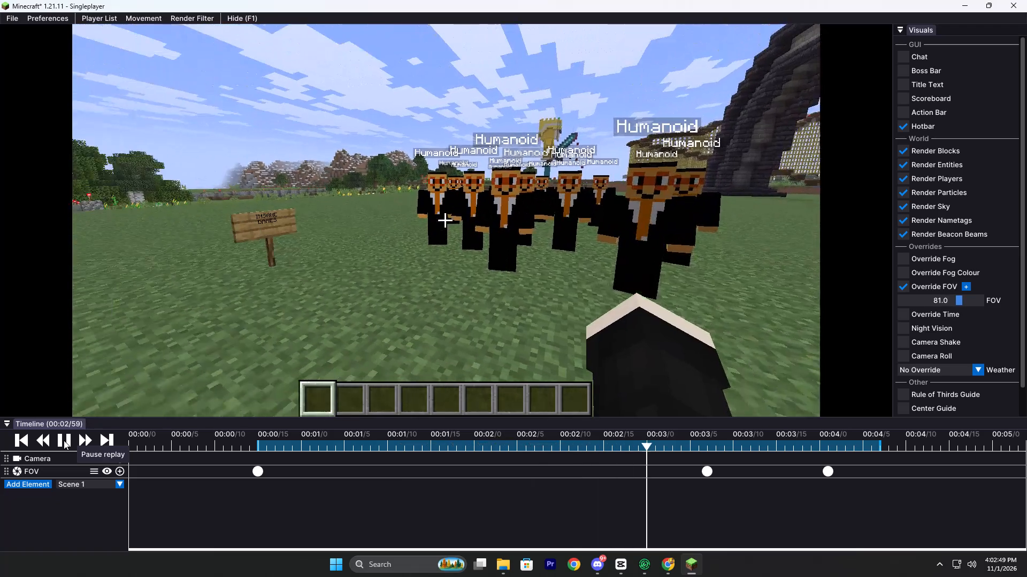
pyautogui.click(64, 440)
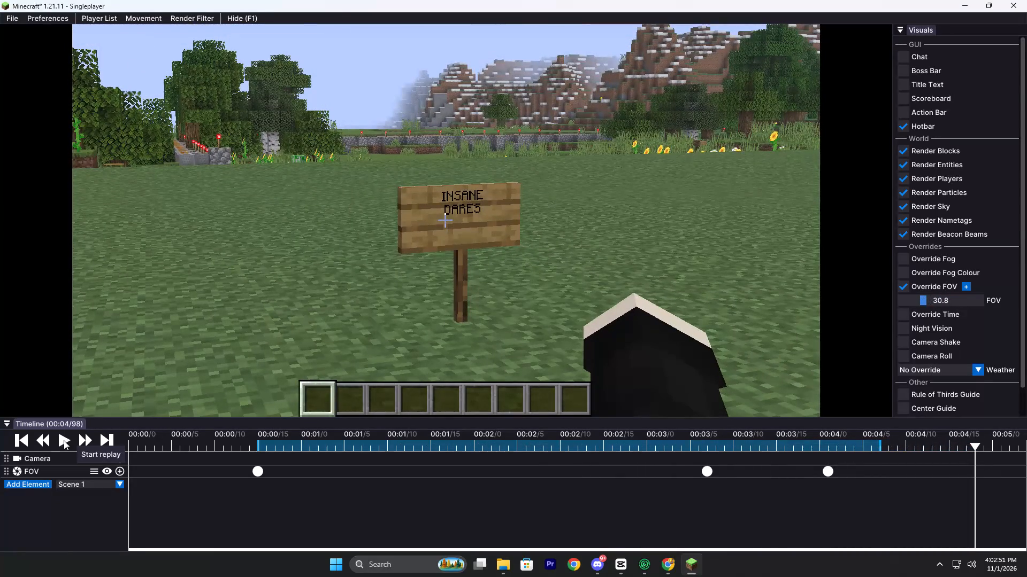
pyautogui.click(699, 436)
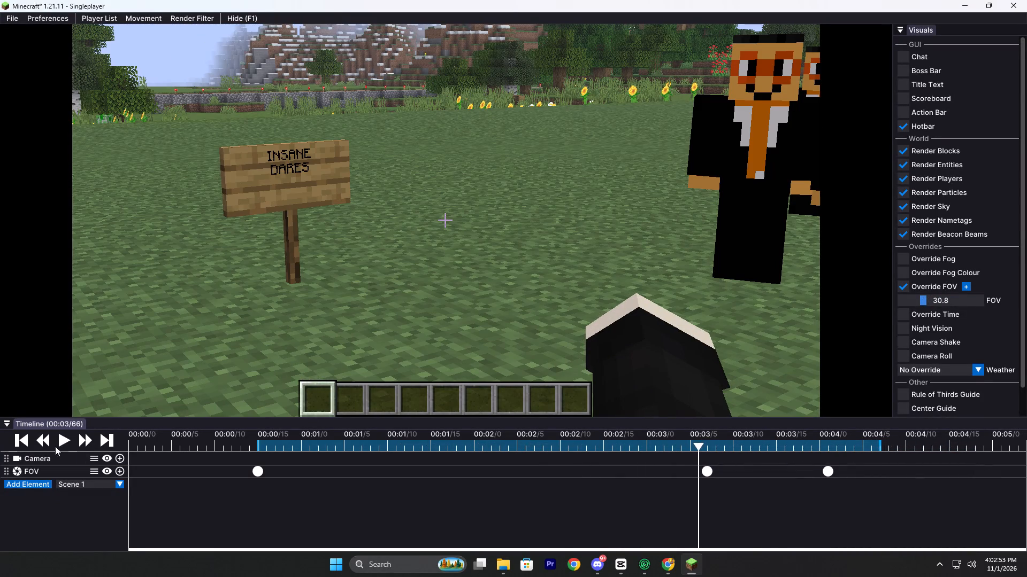
pyautogui.click(58, 441)
pyautogui.click(58, 441)
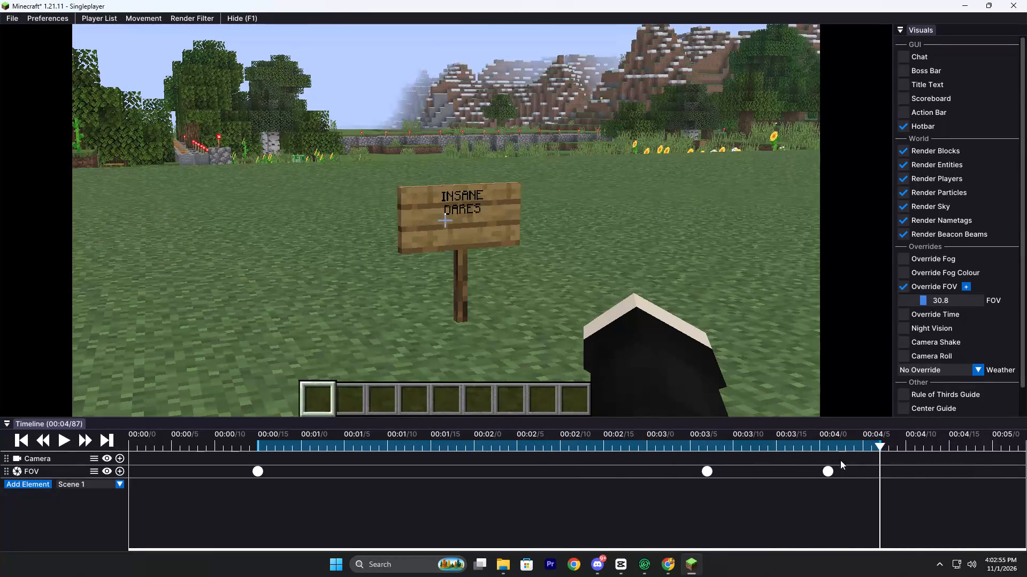
# Extend the end point of the shot to just past 00:05/0.
pyautogui.moveTo(878, 446); pyautogui.dragTo(999, 450)
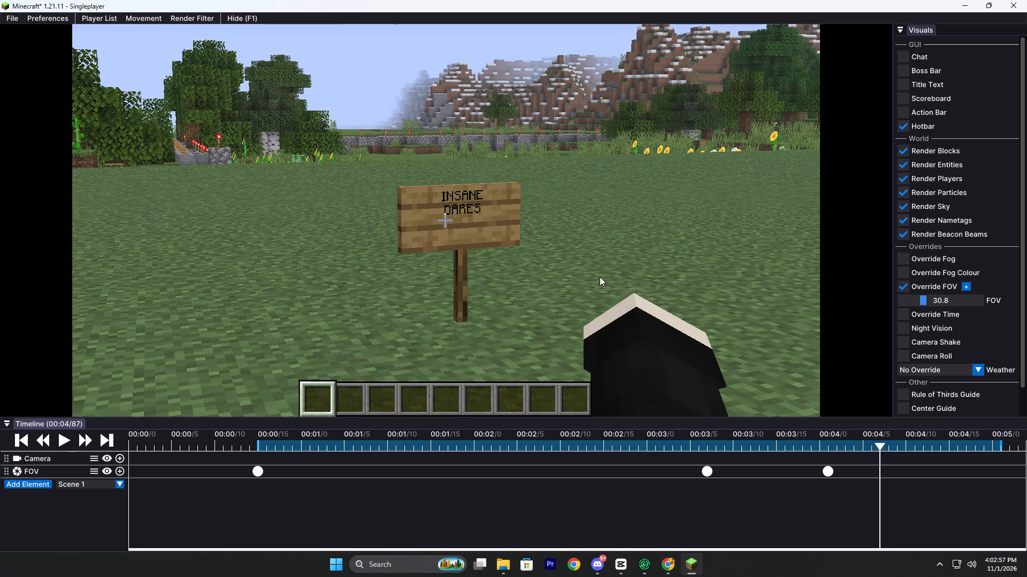
# Hide the hotbar in the replay visuals.
pyautogui.click(900, 126)
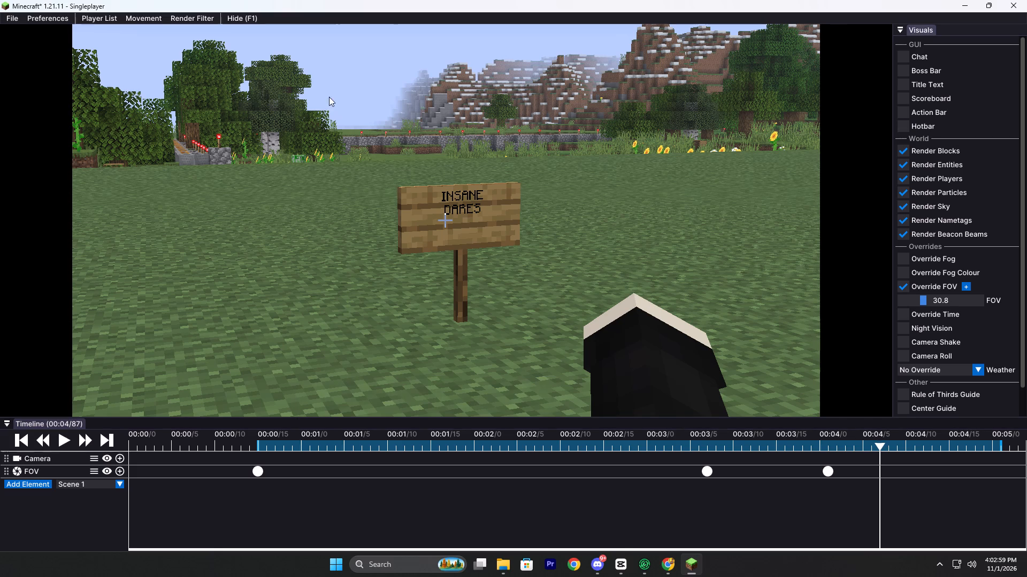
# Open the video export for the replay shot.
pyautogui.click(17, 21)
pyautogui.click(35, 29)
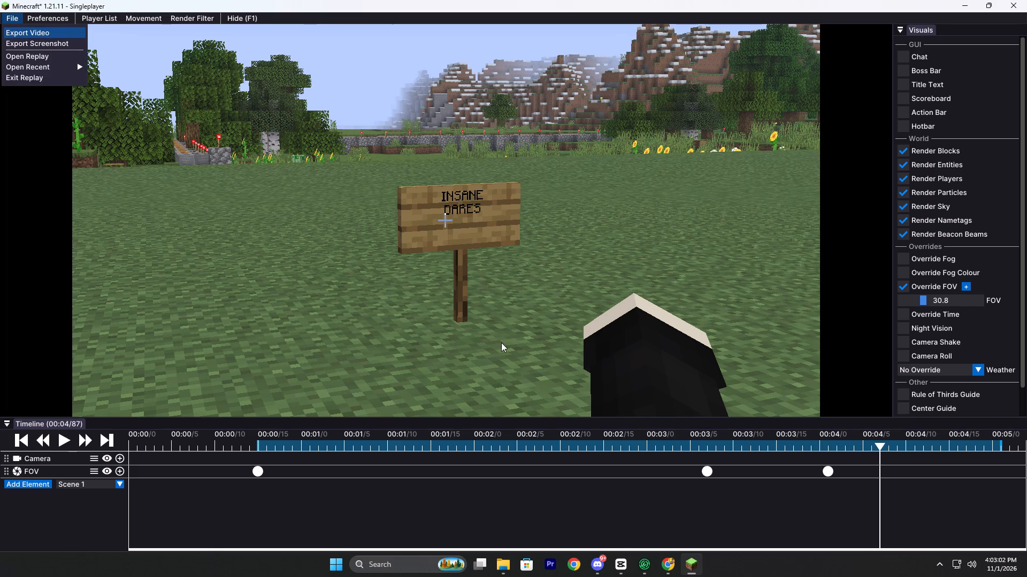
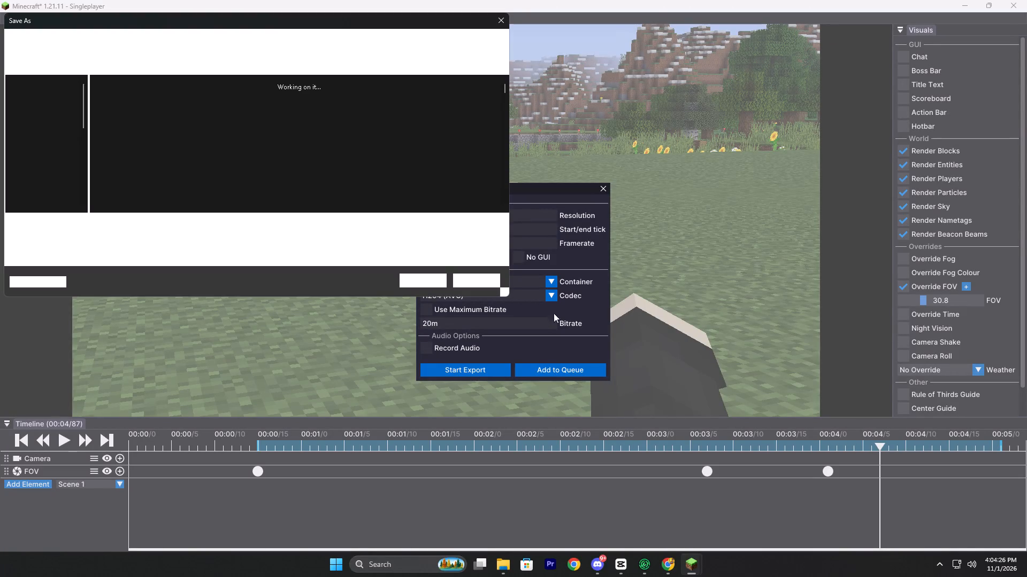
# Save the export file with the suggested name and location to start exporting the replay shot.
pyautogui.click(434, 282)
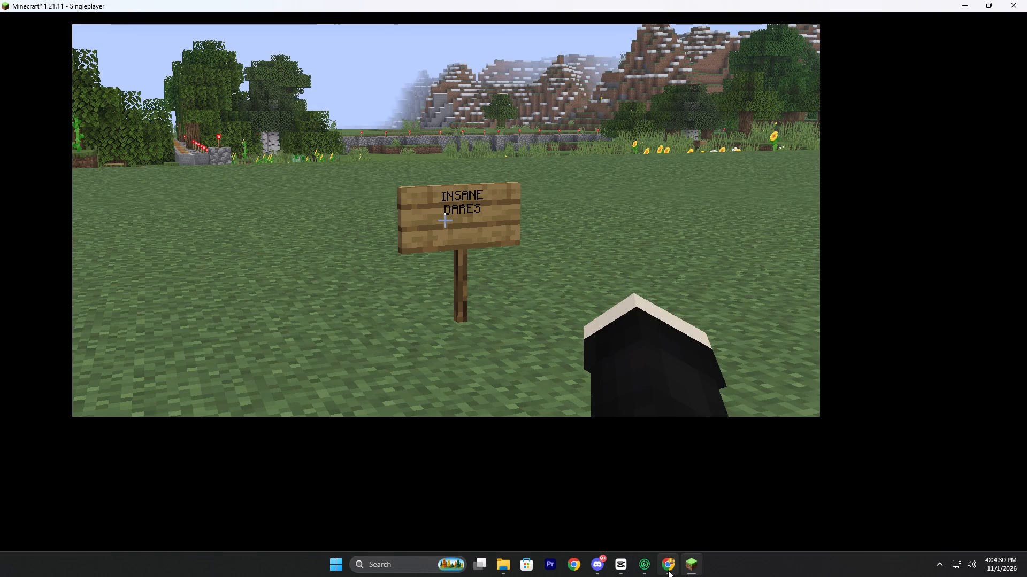
# Switch to Chrome, close the YouTube Shorts tab about the unobtainable Minecraft block and bring up the channel dashboard.
pyautogui.click(668, 570)
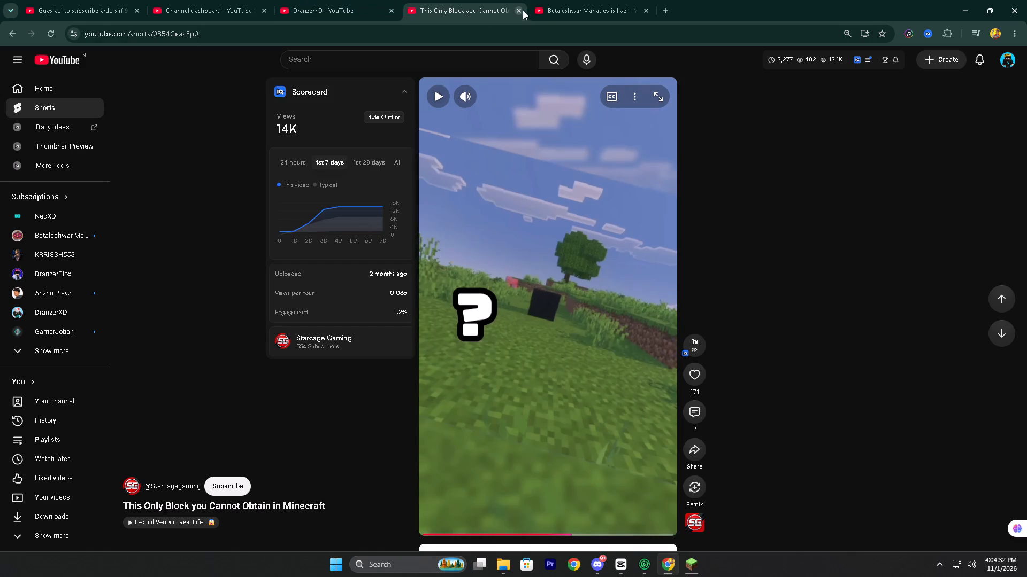
pyautogui.click(523, 10)
pyautogui.click(308, 13)
pyautogui.click(189, 11)
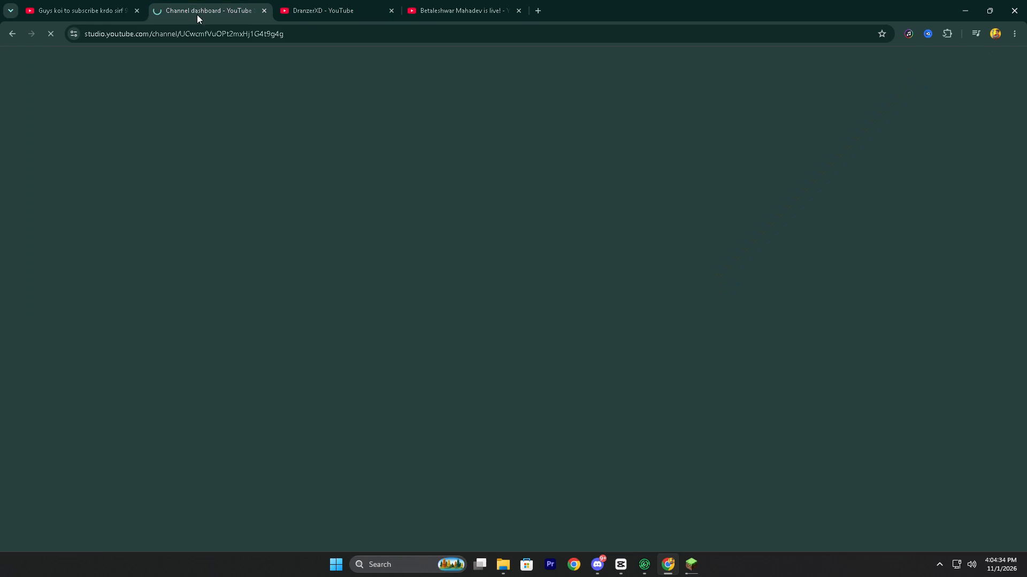
# Switch back to Minecraft to check the export progress of the replay shot.
pyautogui.click(689, 566)
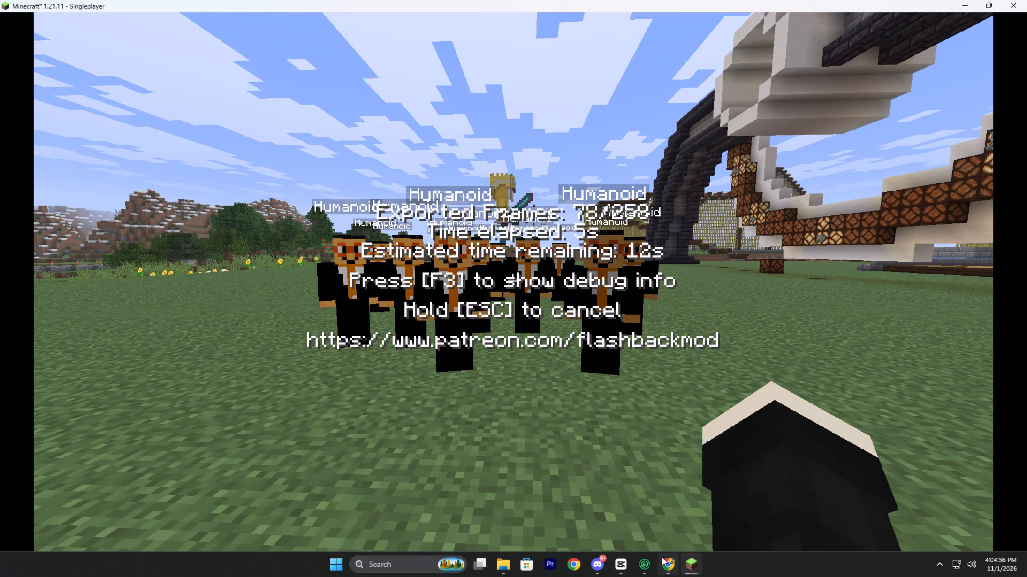
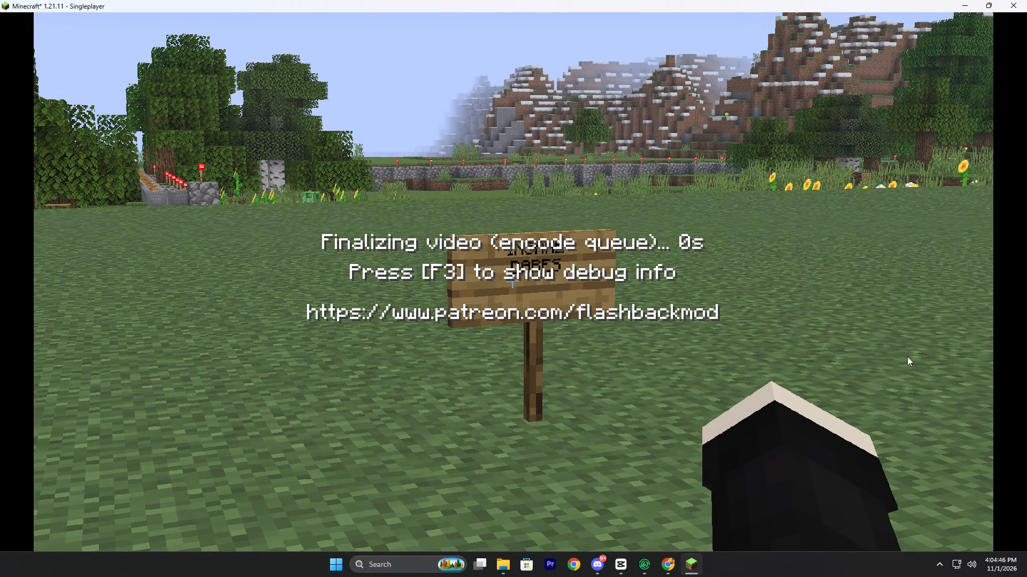
# Leave the exported sign replay and open the replay recorded 2026-11-01T15:58:06 from the replay list.
pyautogui.click(603, 237)
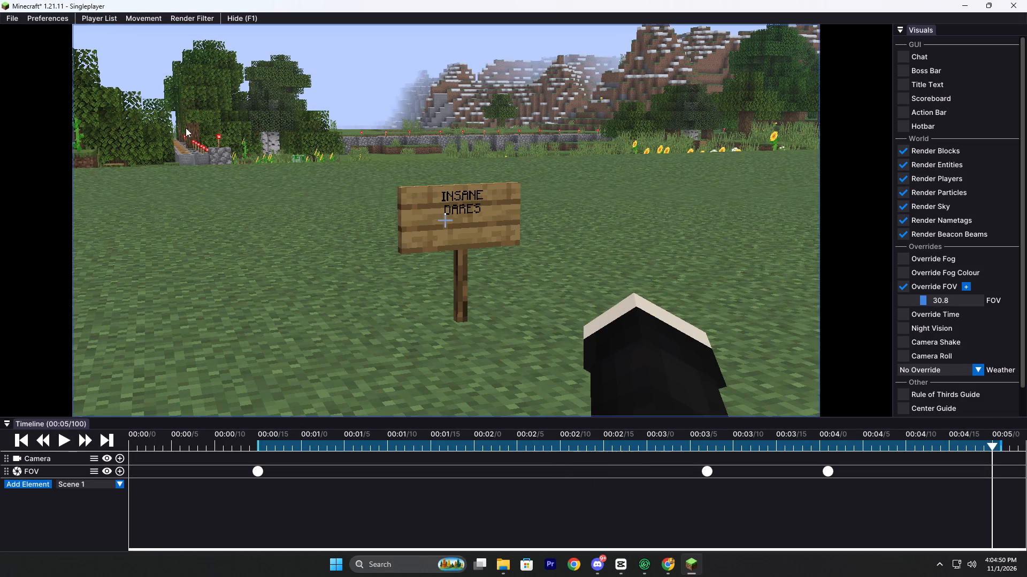
pyautogui.press('Escape')
pyautogui.click(390, 305)
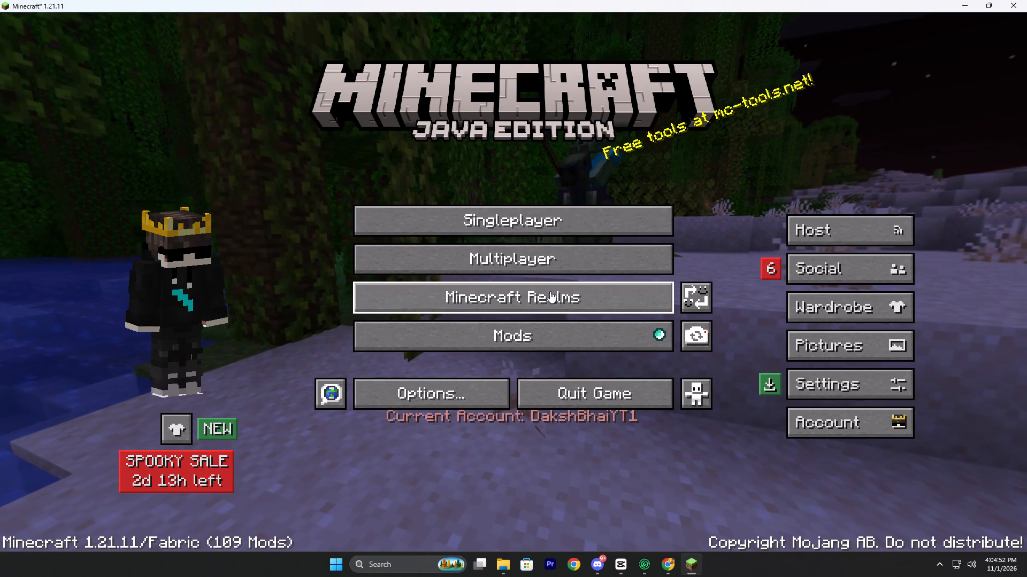
pyautogui.click(691, 323)
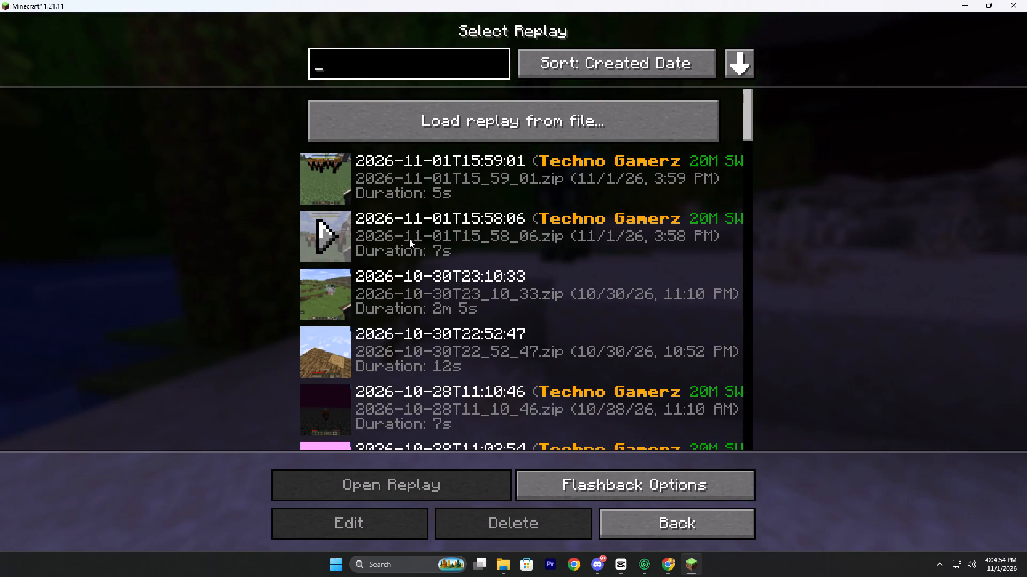
pyautogui.doubleClick(411, 239)
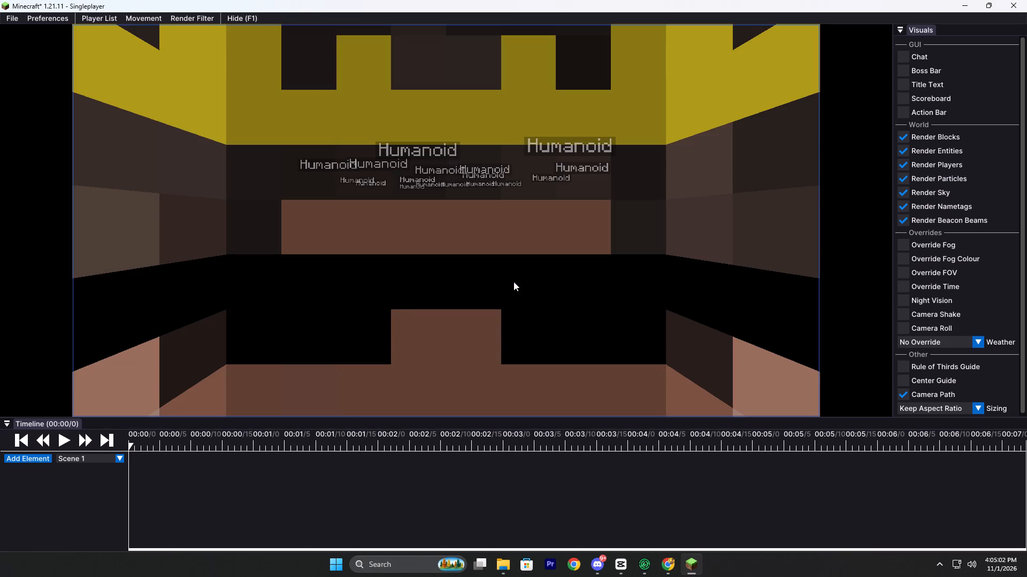
# Fly the camera out of the player's head to a spot behind and above, facing the Humanoid crowd.
pyautogui.moveTo(501, 228); pyautogui.dragTo(513, 282)
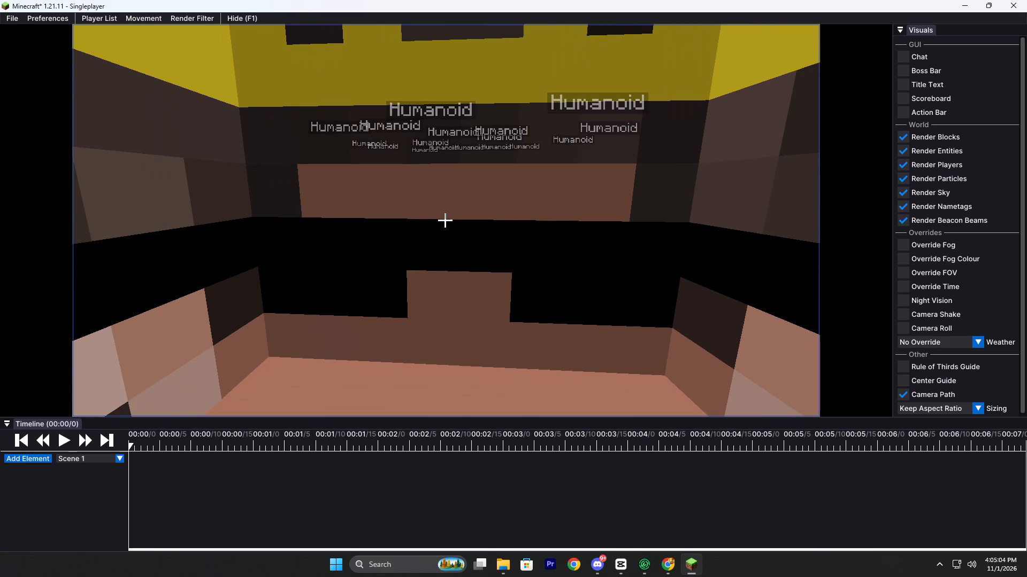
pyautogui.moveTo(513, 282); pyautogui.dragTo(514, 280)
pyautogui.write('s')
pyautogui.press('space')
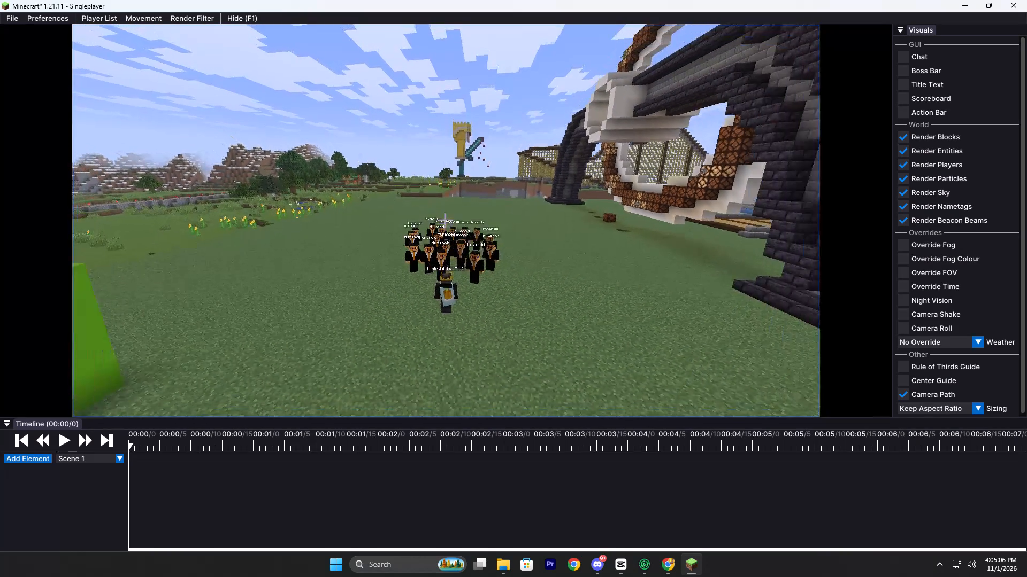
pyautogui.moveTo(514, 280); pyautogui.dragTo(513, 282)
pyautogui.press('w')
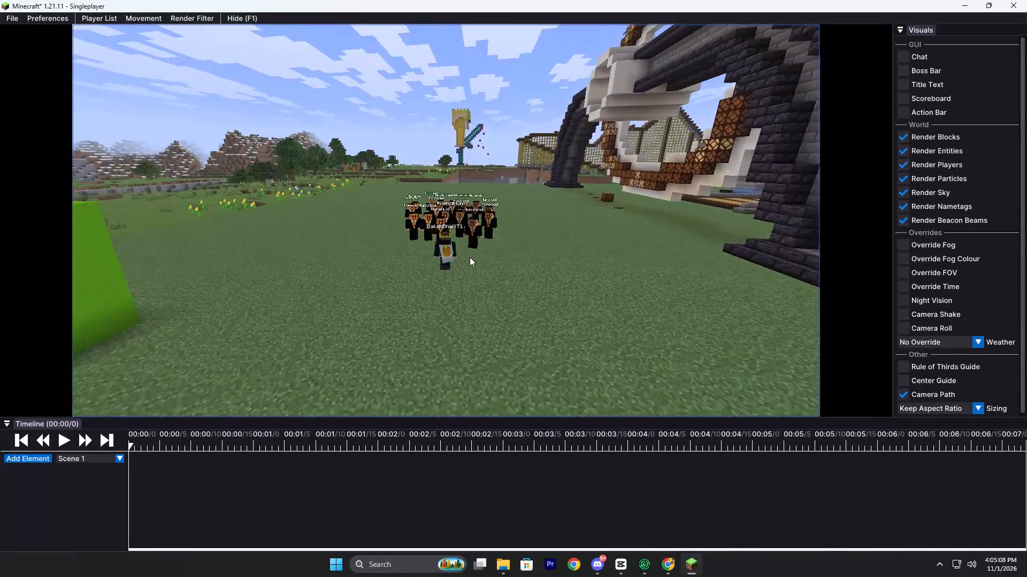
pyautogui.press('space')
pyautogui.write('s')
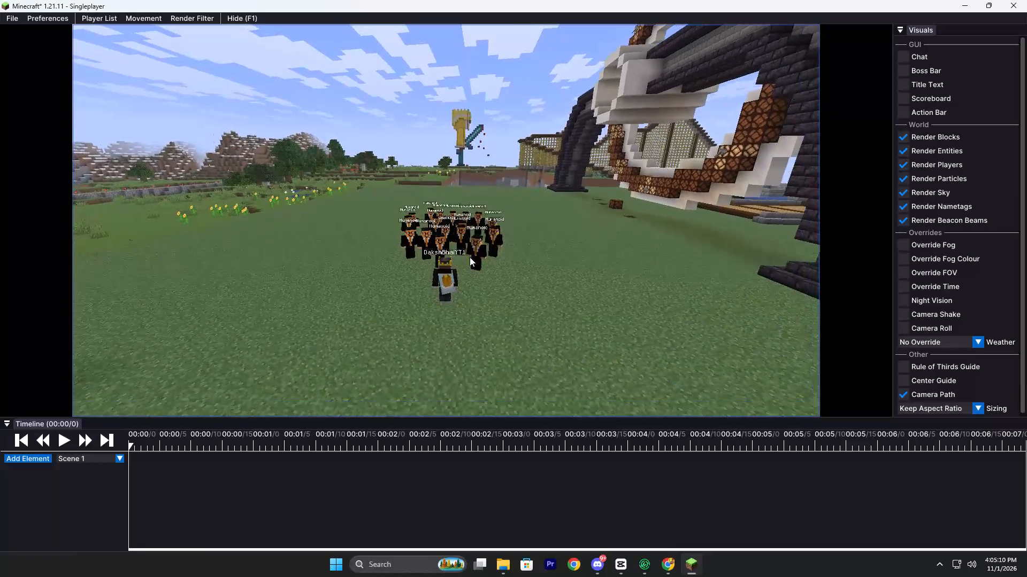
pyautogui.press('w')
pyautogui.press('w')
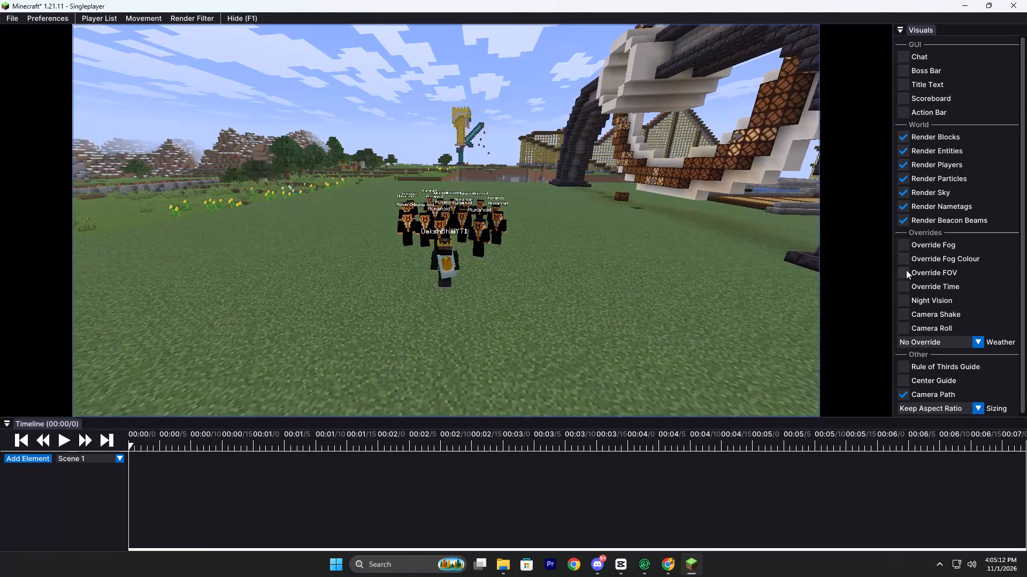
# Enable the FOV override at 48.3 and re-aim the camera at the player and the crowd.
pyautogui.click(897, 267)
pyautogui.click(902, 272)
pyautogui.moveTo(952, 289); pyautogui.dragTo(946, 290)
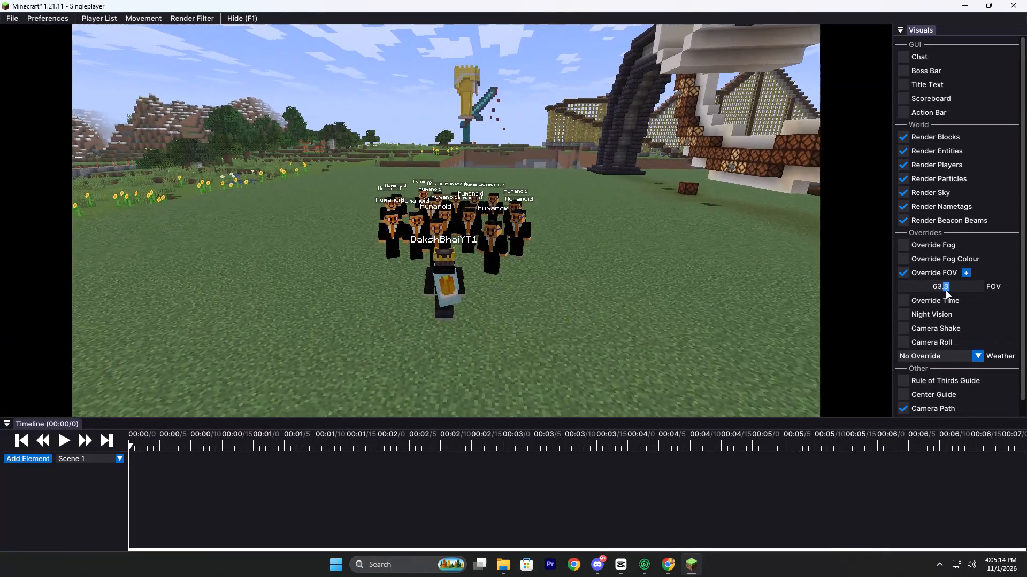
pyautogui.moveTo(946, 290); pyautogui.dragTo(936, 291)
pyautogui.press('s')
pyautogui.press('s')
pyautogui.press('s')
pyautogui.press('s')
pyautogui.press('s')
pyautogui.press('s')
pyautogui.press('s')
pyautogui.press('s')
pyautogui.press('s')
pyautogui.press('s')
pyautogui.press('s')
pyautogui.press('s')
pyautogui.press('s')
pyautogui.moveTo(627, 290); pyautogui.dragTo(513, 282)
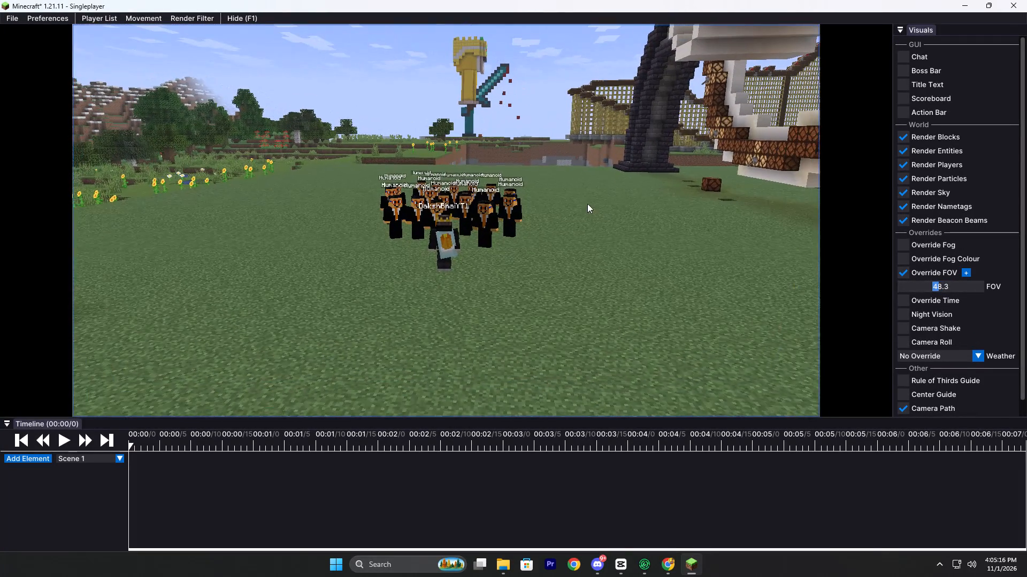
# Hide the player standing in front of the crowd during export and turn off nametag rendering.
pyautogui.click(908, 167)
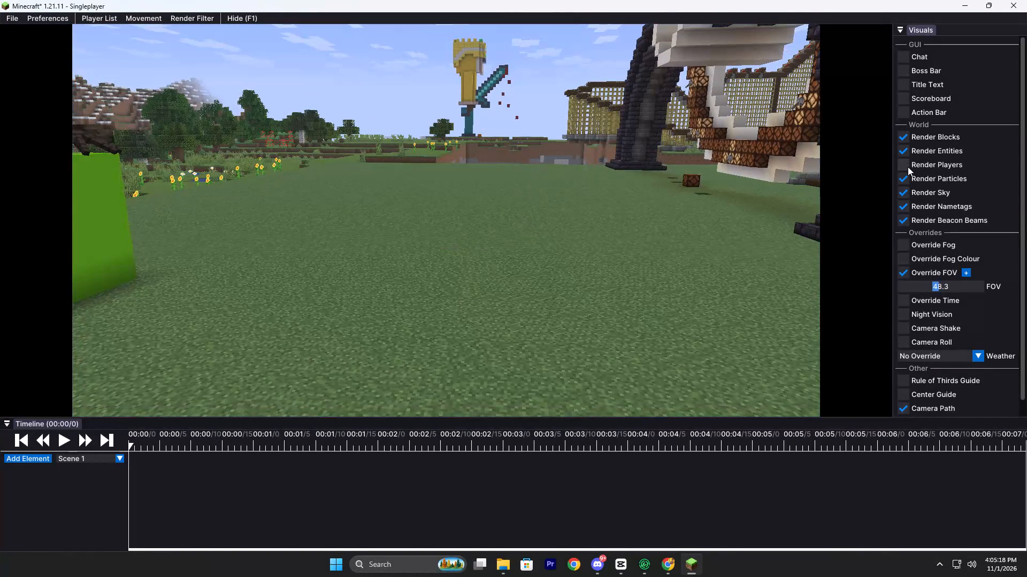
pyautogui.click(908, 167)
pyautogui.rightClick(444, 216)
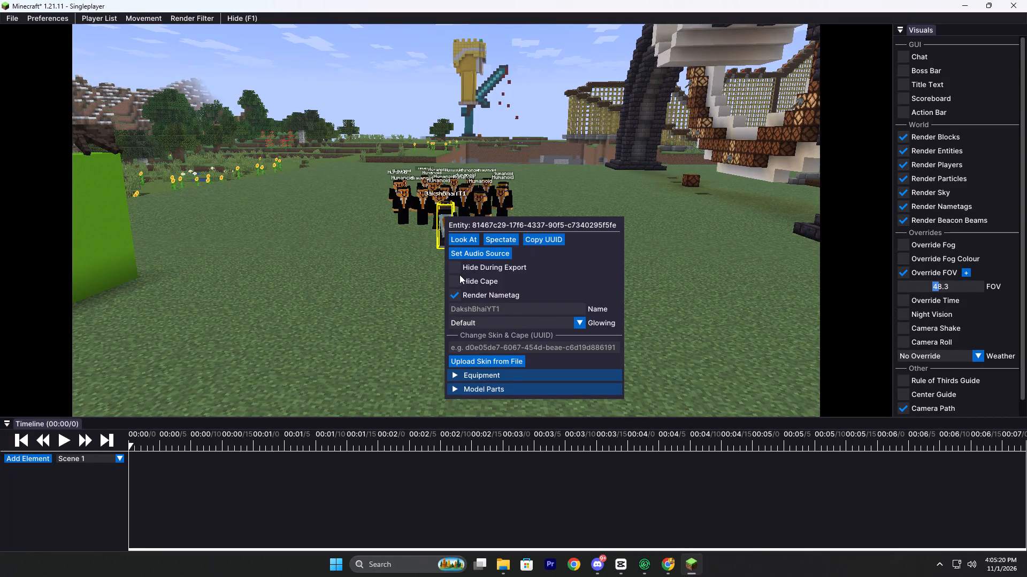
pyautogui.click(458, 270)
pyautogui.click(774, 258)
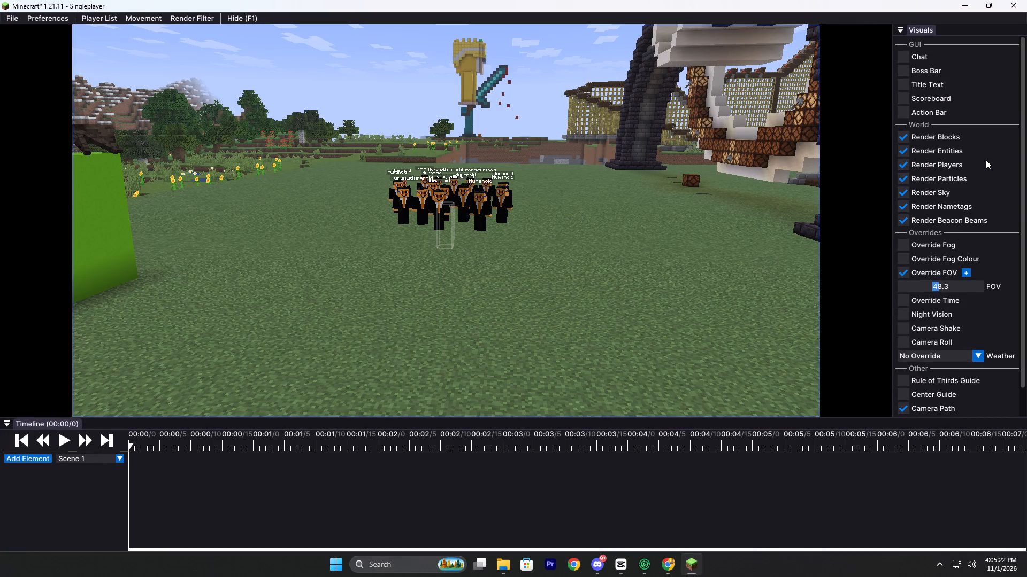
pyautogui.click(902, 210)
# Reframe the camera on the Humanoid crowd and set the FOV override to 50.5.
pyautogui.press('space')
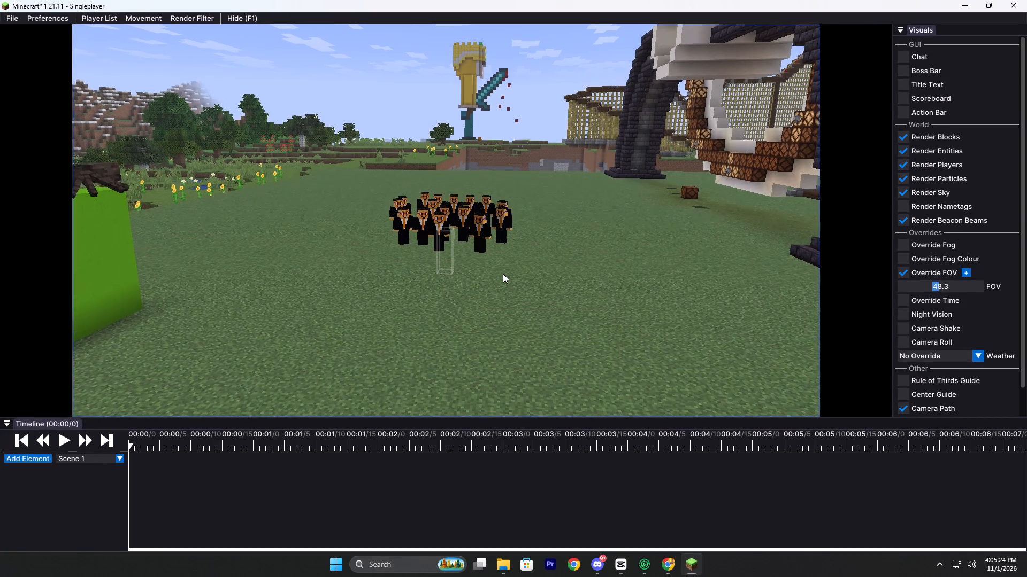
pyautogui.press('space')
pyautogui.moveTo(503, 274); pyautogui.dragTo(513, 281)
pyautogui.press('a')
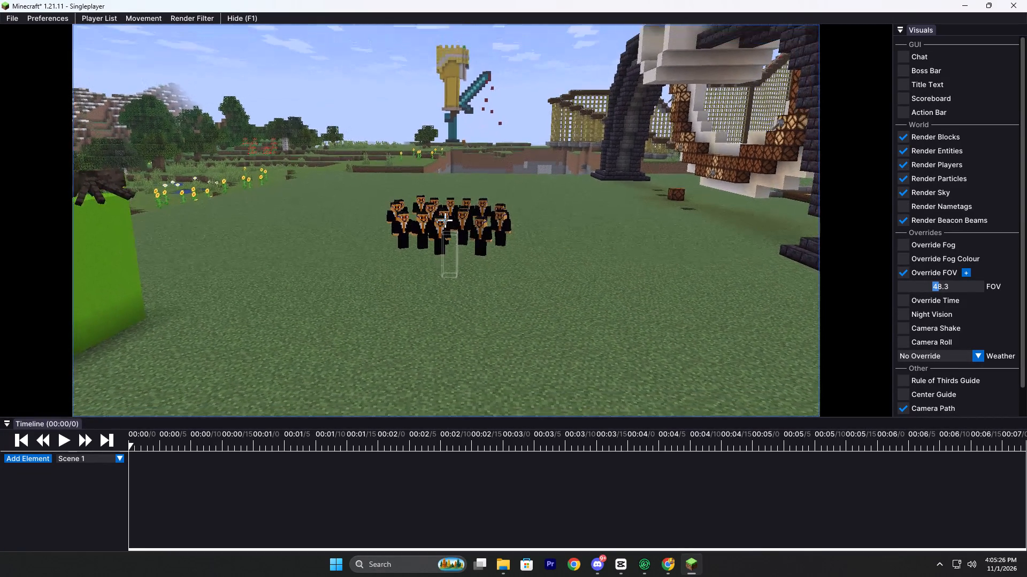
pyautogui.moveTo(513, 281); pyautogui.dragTo(513, 282)
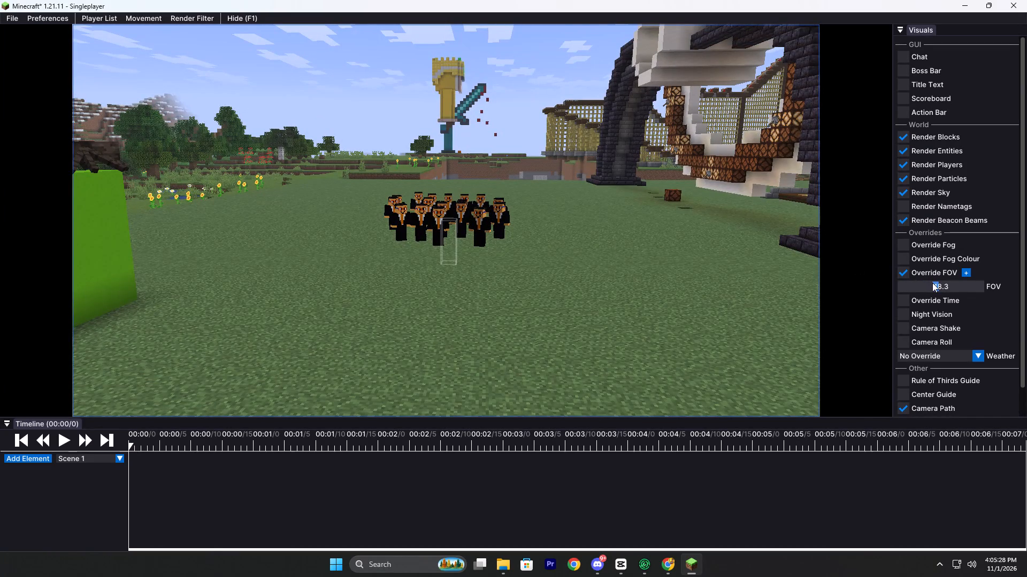
pyautogui.click(936, 285)
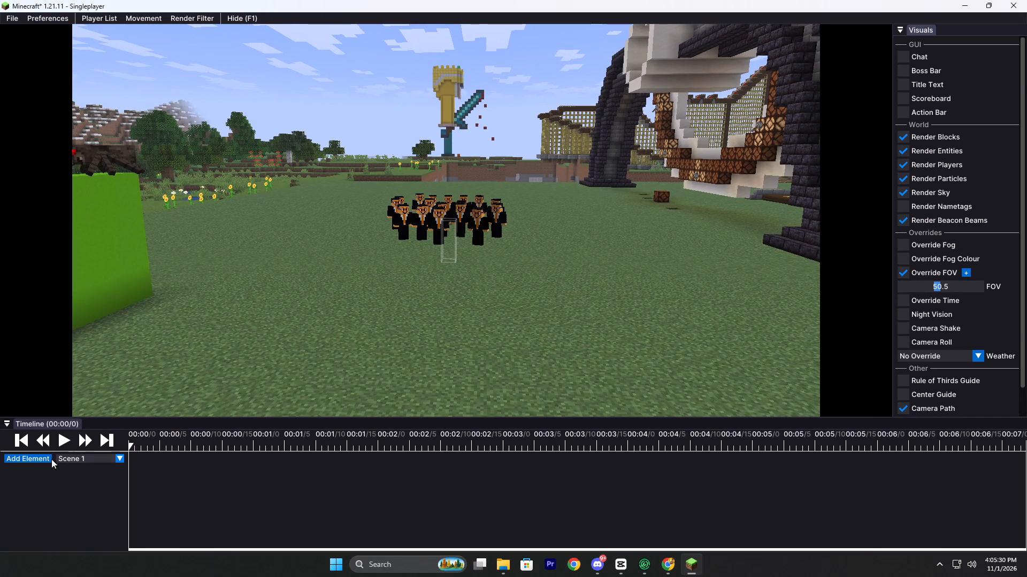
# Add a Camera element to the timeline with a keyframe at 00:00/0.
pyautogui.click(32, 457)
pyautogui.click(53, 447)
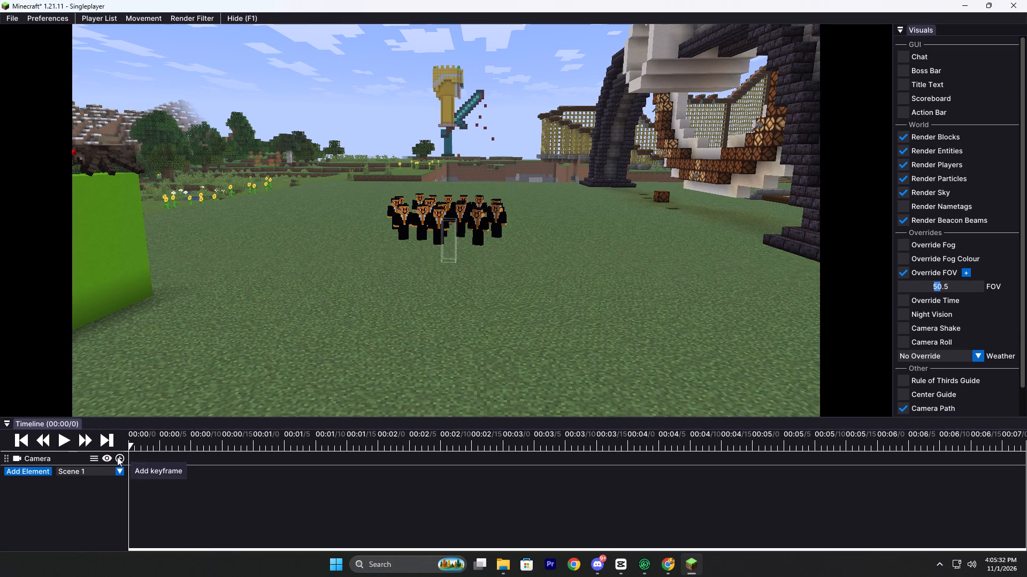
pyautogui.click(117, 457)
# Advance the replay to 00:00/19, fly the camera in close to the crowd and add a second camera keyframe there.
pyautogui.click(60, 438)
pyautogui.click(60, 438)
pyautogui.press('w')
pyautogui.press('w')
pyautogui.press('w')
pyautogui.press('w')
pyautogui.press('w')
pyautogui.press('w')
pyautogui.press('w')
pyautogui.press('w')
pyautogui.press('w')
pyautogui.press('w')
pyautogui.press('w')
pyautogui.press('w')
pyautogui.press('w')
pyautogui.press('w')
pyautogui.press('w')
pyautogui.press('w')
pyautogui.press('w')
pyautogui.press('w')
pyautogui.press('w')
pyautogui.press('w')
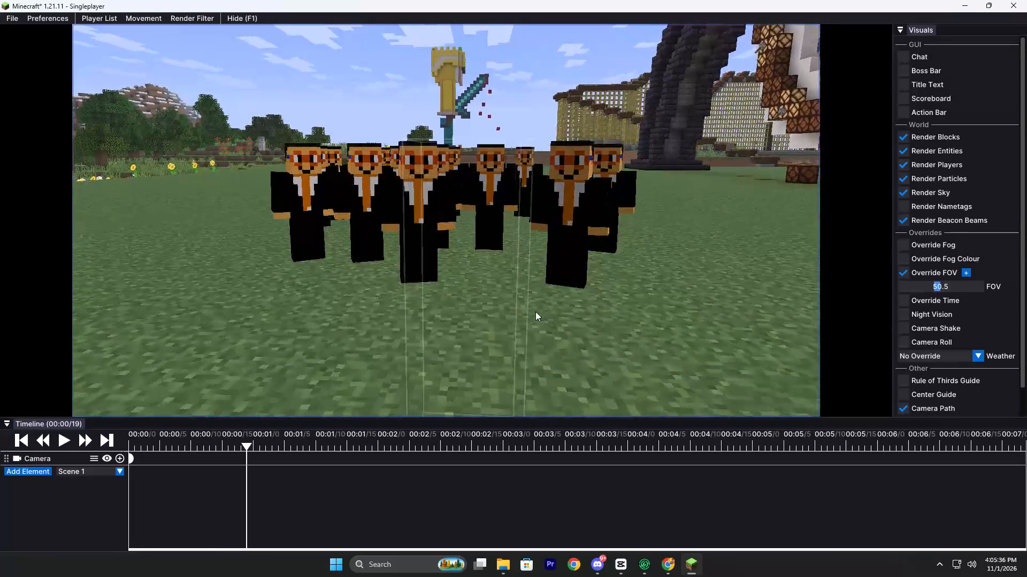
pyautogui.press('space')
pyautogui.press('space')
pyautogui.press('s')
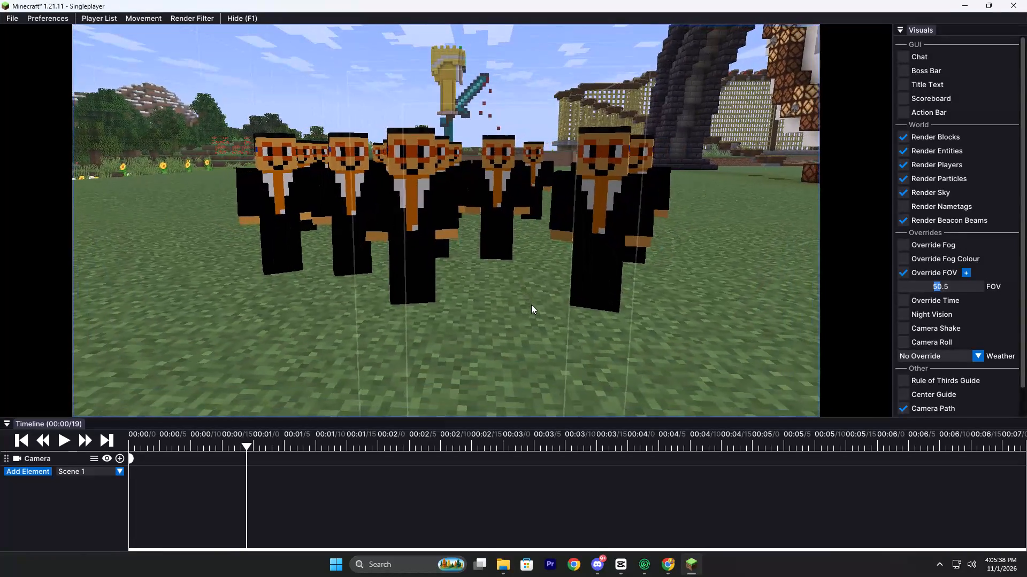
pyautogui.moveTo(531, 305); pyautogui.dragTo(513, 281)
pyautogui.press('space')
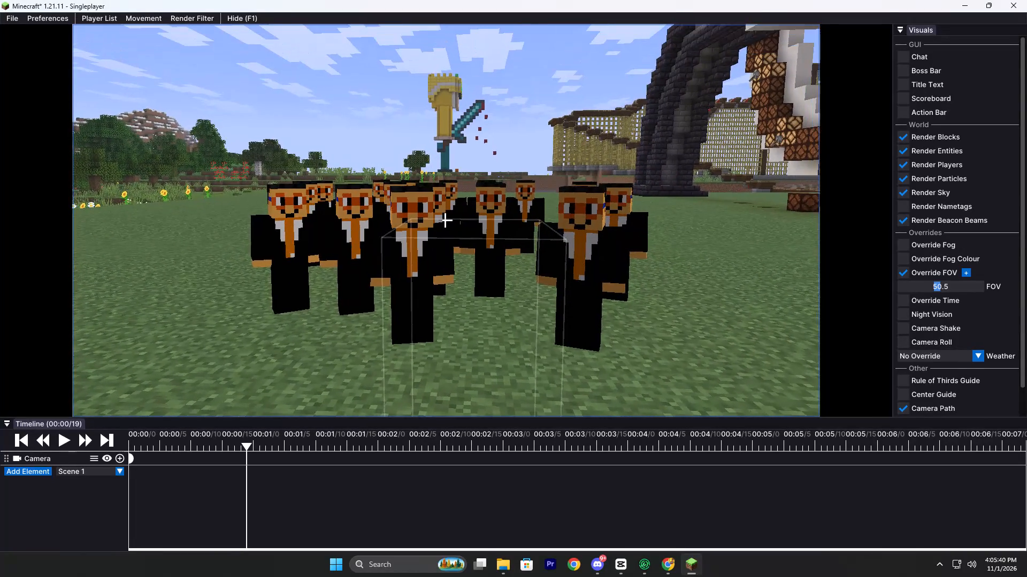
pyautogui.moveTo(513, 281); pyautogui.dragTo(513, 282)
pyautogui.press('space')
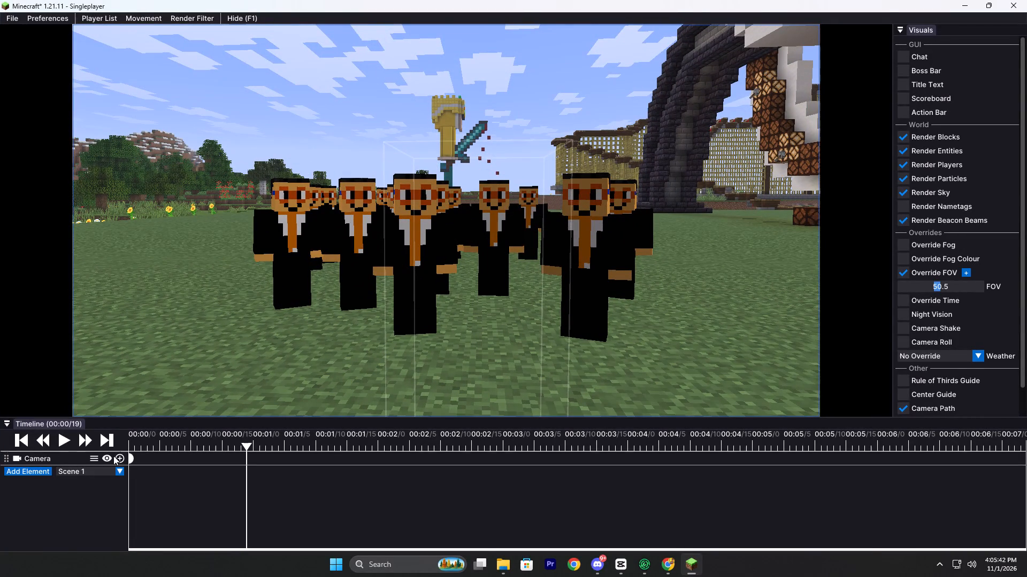
pyautogui.click(118, 454)
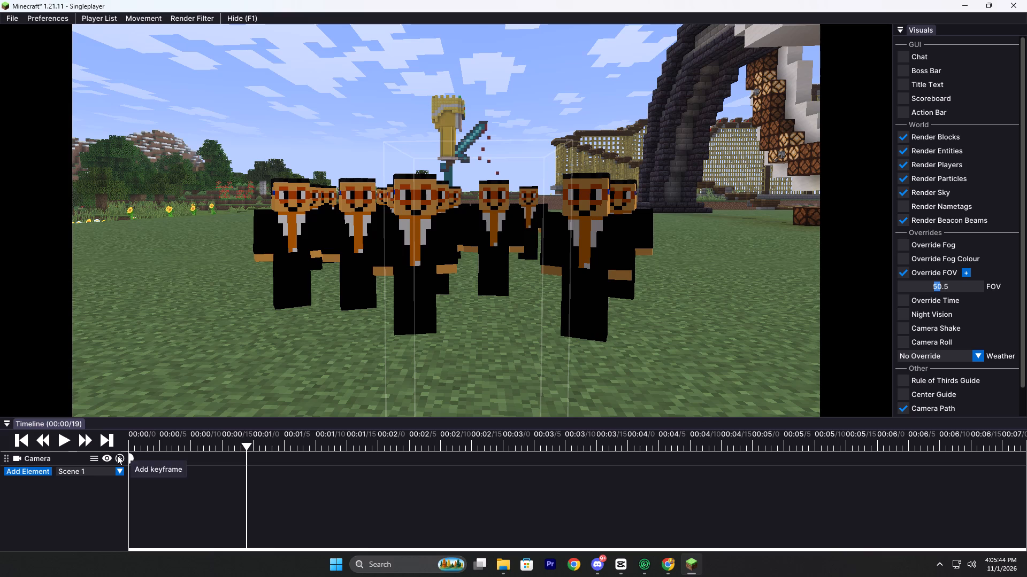
pyautogui.click(117, 455)
pyautogui.rightClick(294, 291)
# Play the camera move from the start and mark the export end point at 00:01/39.
pyautogui.click(158, 441)
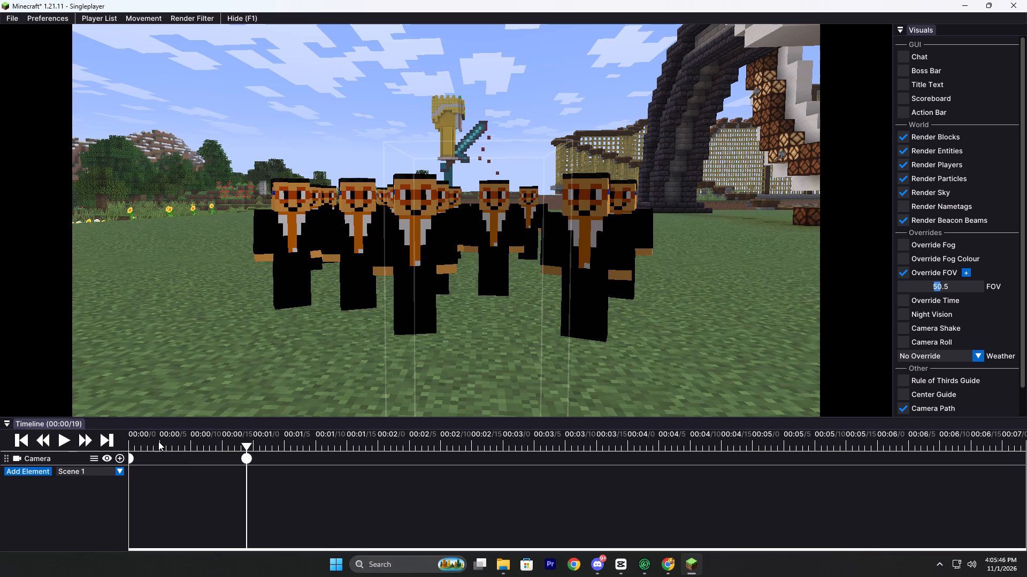
pyautogui.click(158, 442)
pyautogui.moveTo(157, 443); pyautogui.dragTo(114, 448)
pyautogui.click(65, 442)
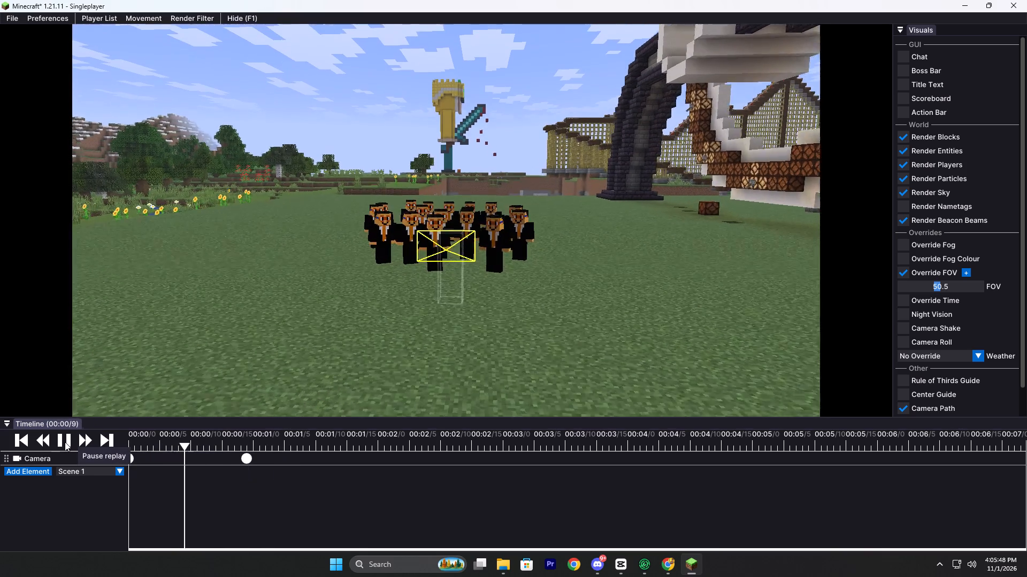
pyautogui.tripleClick(65, 442)
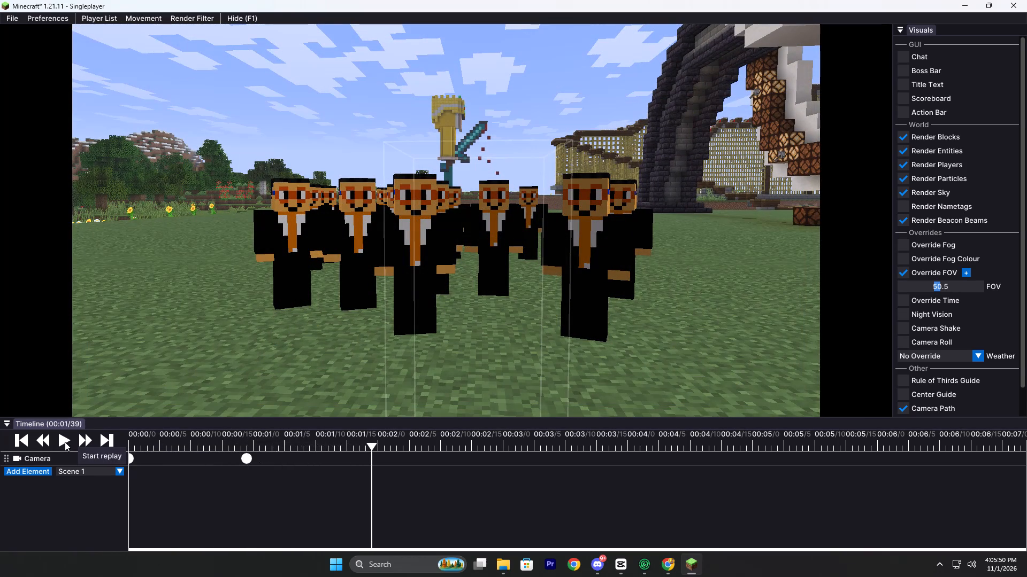
pyautogui.press('o')
# Enable camera shake with frequency 0.5 and amplitude 0.2.
pyautogui.scroll(-5, 896, 379)
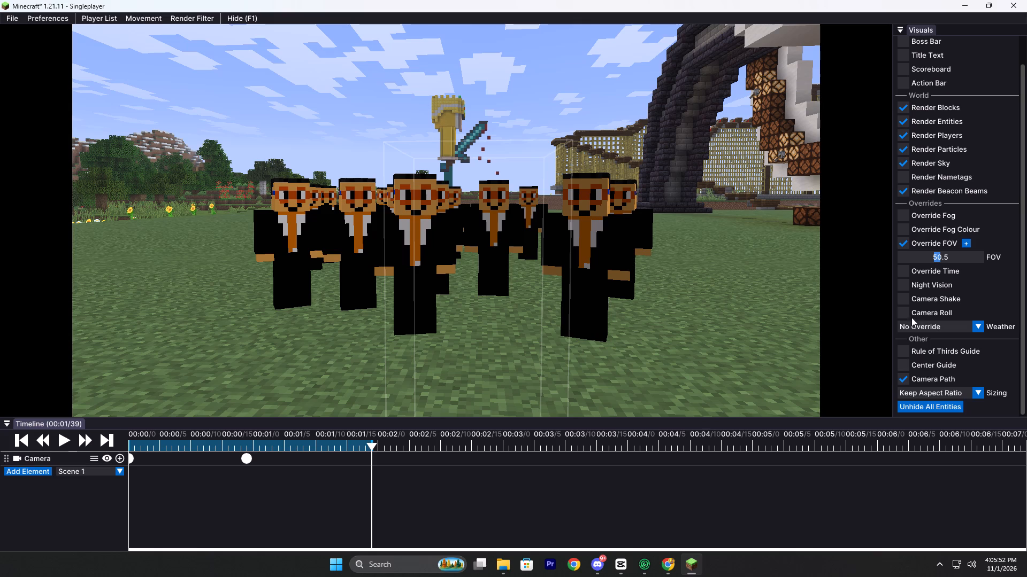
pyautogui.click(909, 300)
pyautogui.click(902, 327)
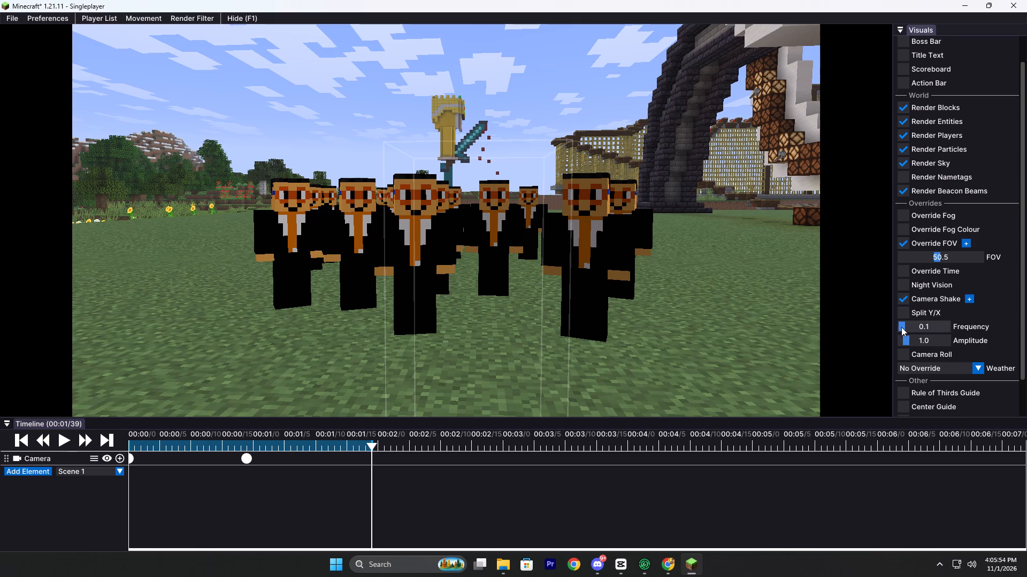
pyautogui.click(902, 328)
pyautogui.click(908, 340)
# Play the shot back from the start to check the camera move with the shake applied.
pyautogui.click(150, 435)
pyautogui.moveTo(147, 437); pyautogui.dragTo(97, 441)
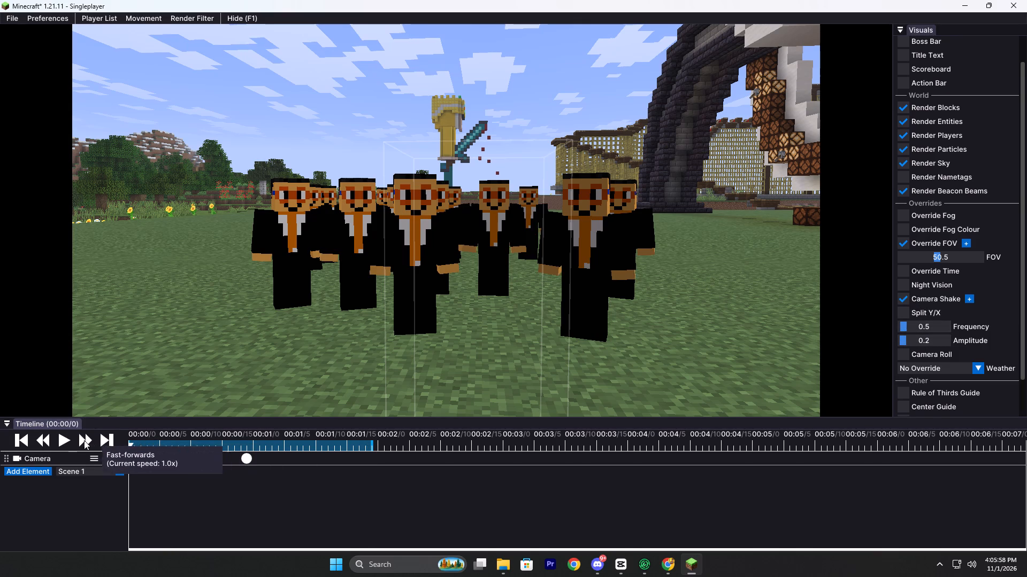
pyautogui.click(64, 438)
pyautogui.click(64, 438)
pyautogui.click(64, 438)
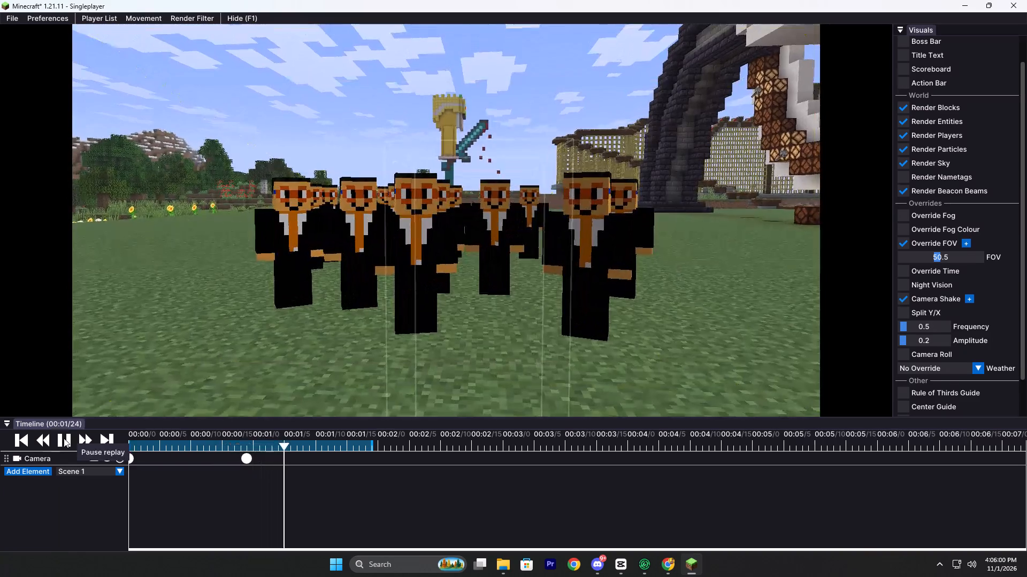
pyautogui.click(64, 438)
pyautogui.click(64, 438)
pyautogui.click(64, 438)
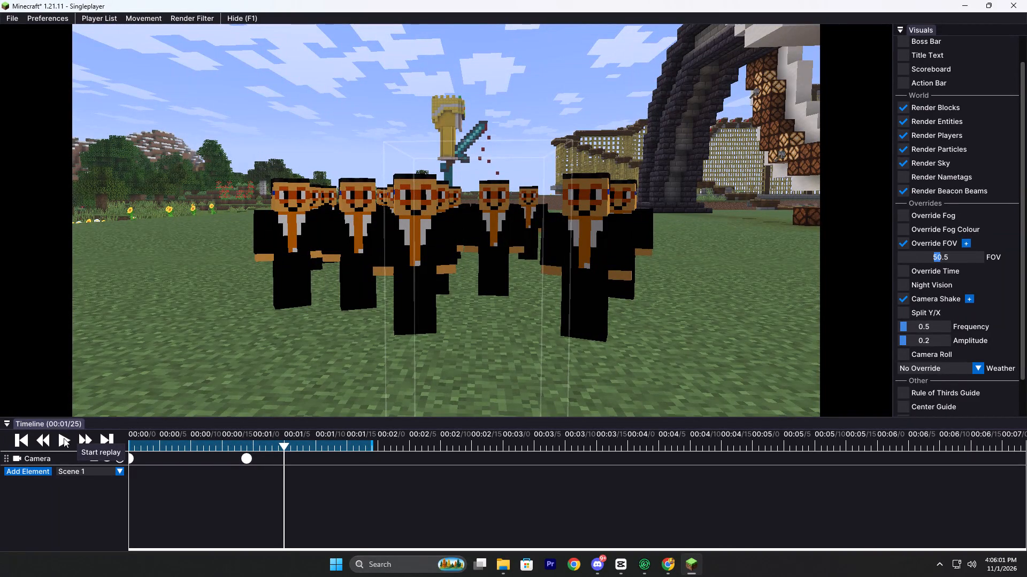
pyautogui.click(64, 438)
pyautogui.click(64, 438)
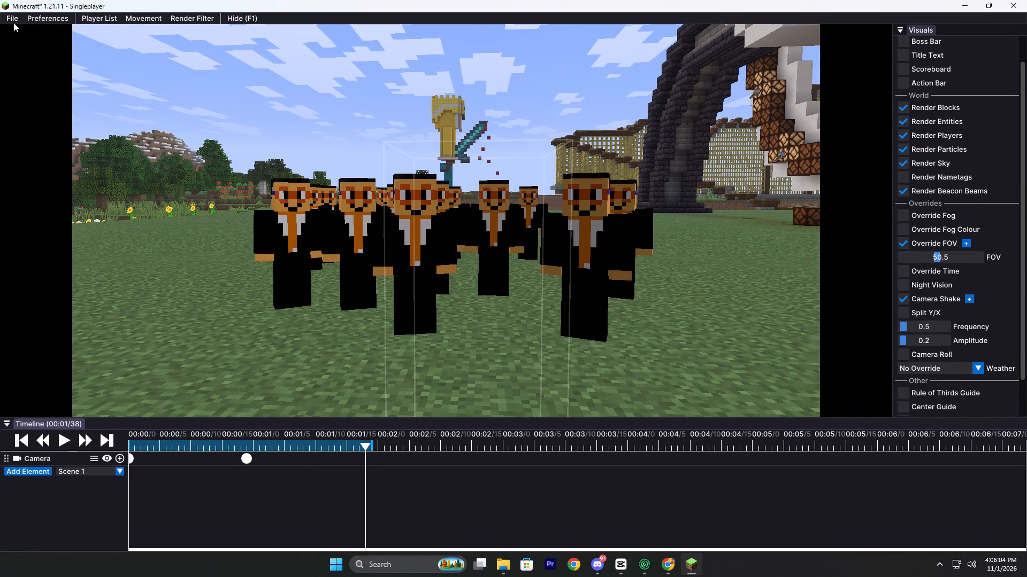
# Export the marked shot as an mp4 in the Videos folder under the suggested file name.
pyautogui.click(13, 22)
pyautogui.click(24, 35)
pyautogui.click(447, 367)
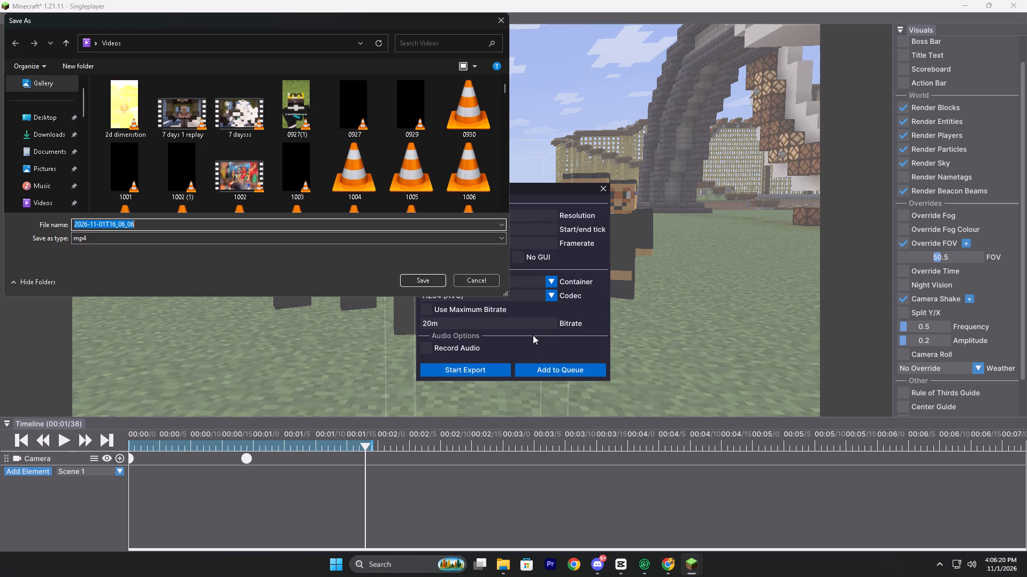
pyautogui.click(423, 277)
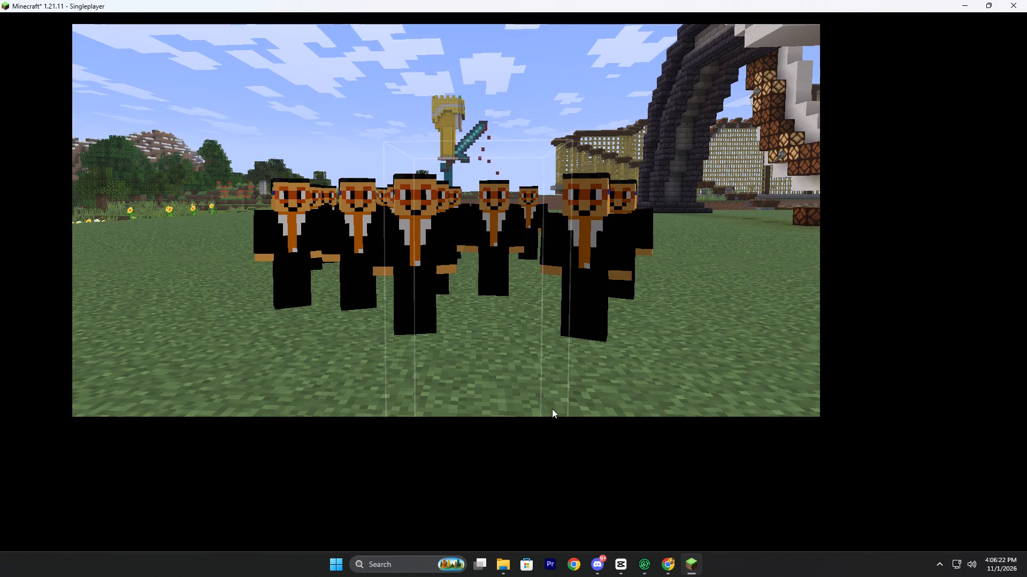
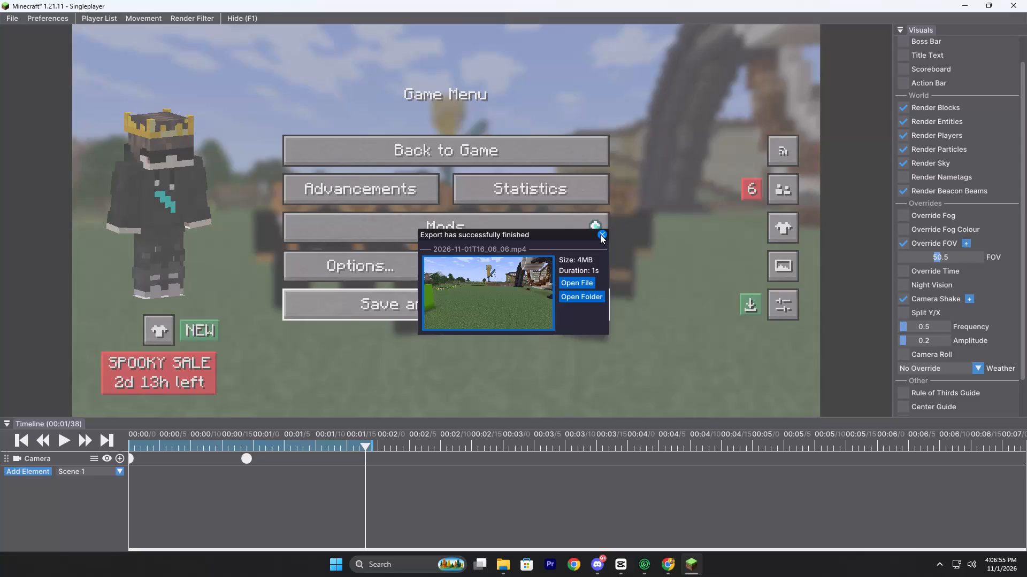
# Save and quit the current replay to the title screen, and open the earlier sign zoom replay from the replay list.
pyautogui.click(507, 300)
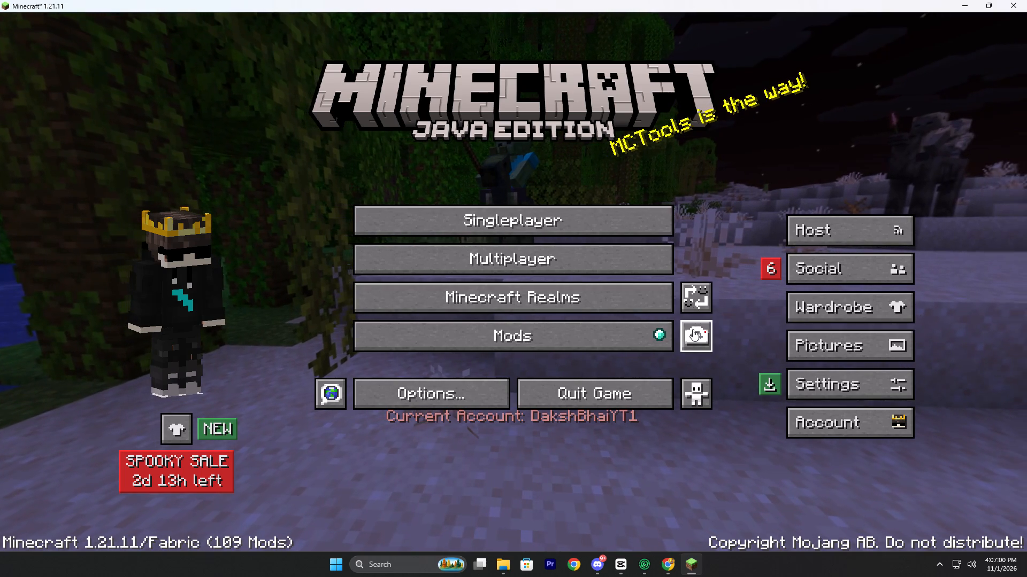
pyautogui.click(693, 329)
pyautogui.click(326, 185)
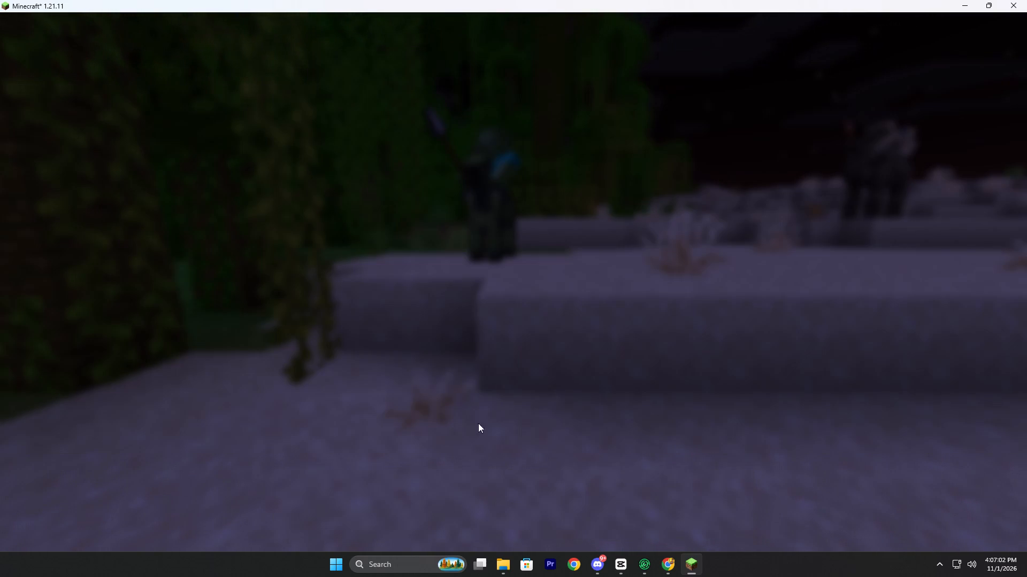
# Switch to File Explorer and delete the earlier export 2026-11-01T16_04_24 from the Videos folder.
pyautogui.click(507, 553)
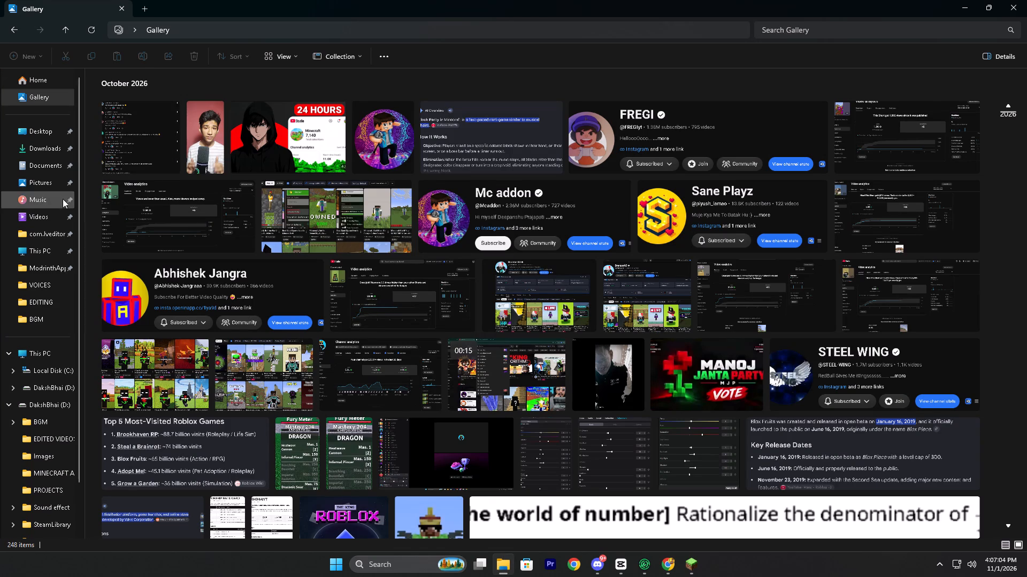
pyautogui.click(45, 210)
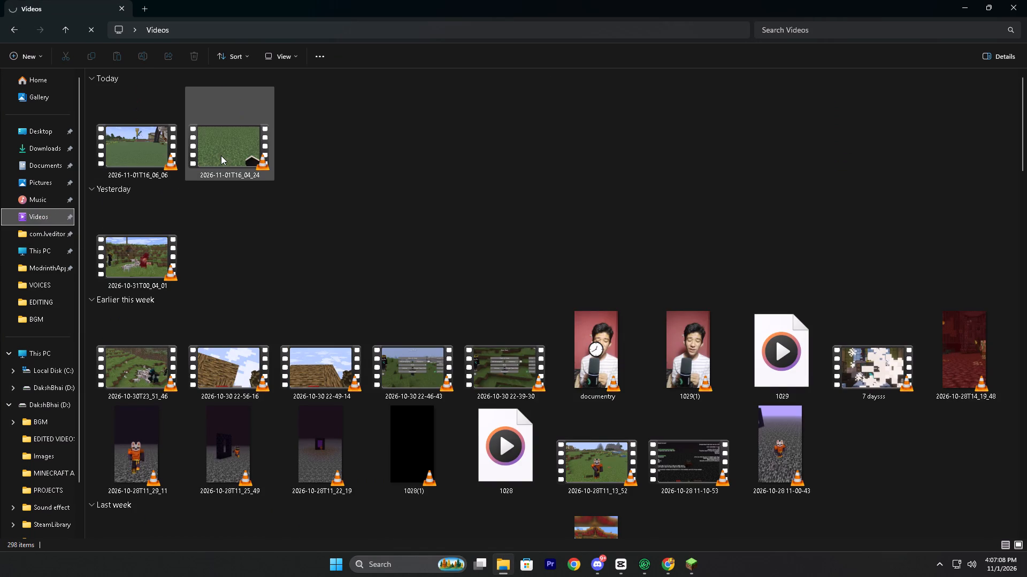
pyautogui.click(221, 155)
pyautogui.click(197, 57)
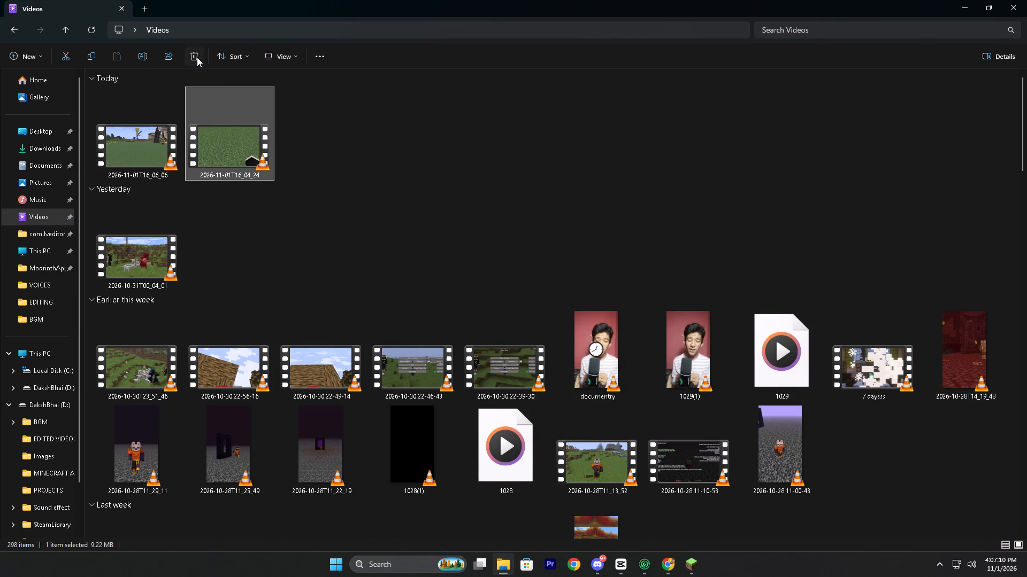
# Switch back to Minecraft, return to the sign zoom replay and spectate the recorded player.
pyautogui.click(681, 561)
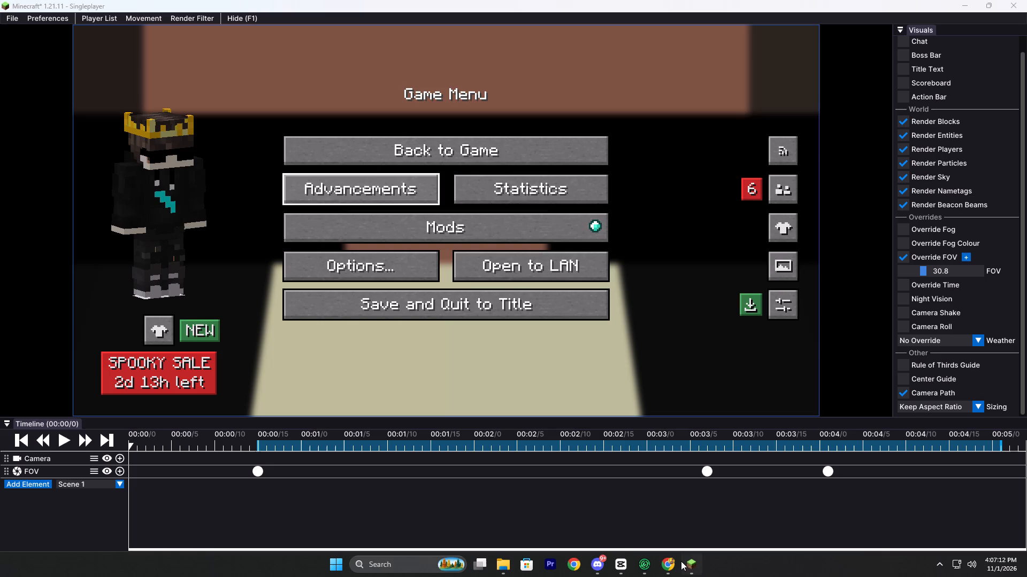
pyautogui.click(490, 153)
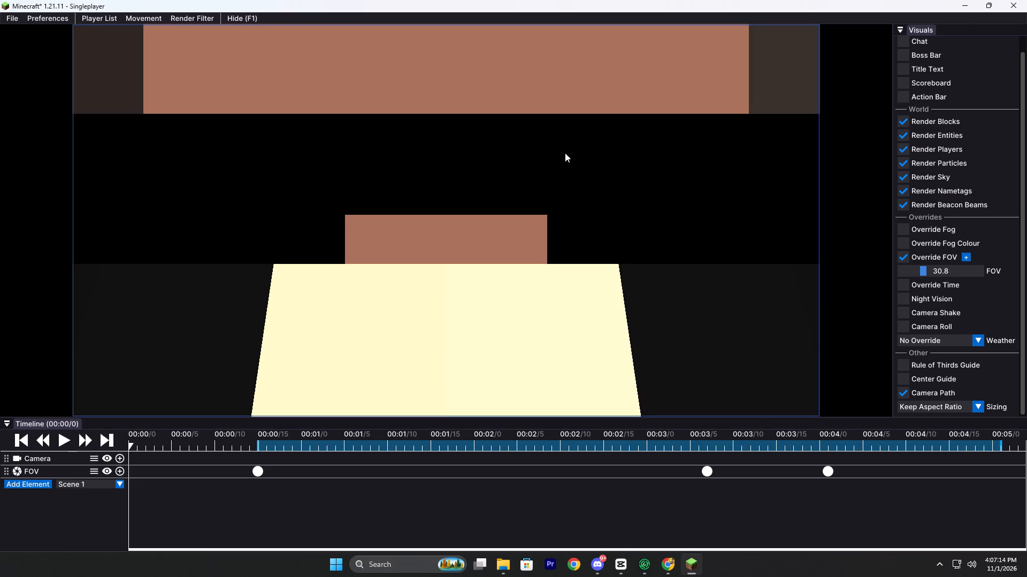
pyautogui.rightClick(582, 245)
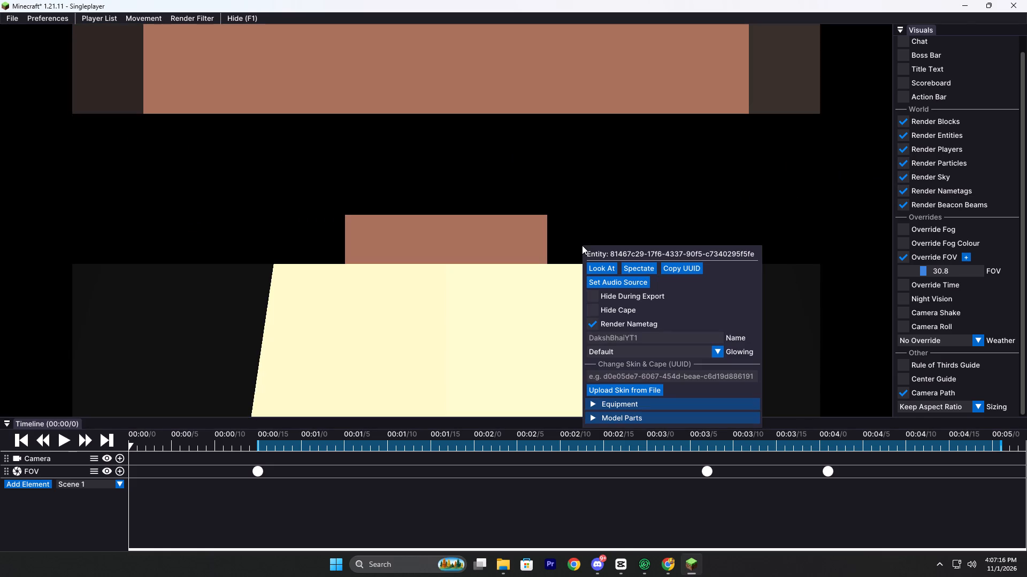
pyautogui.click(635, 267)
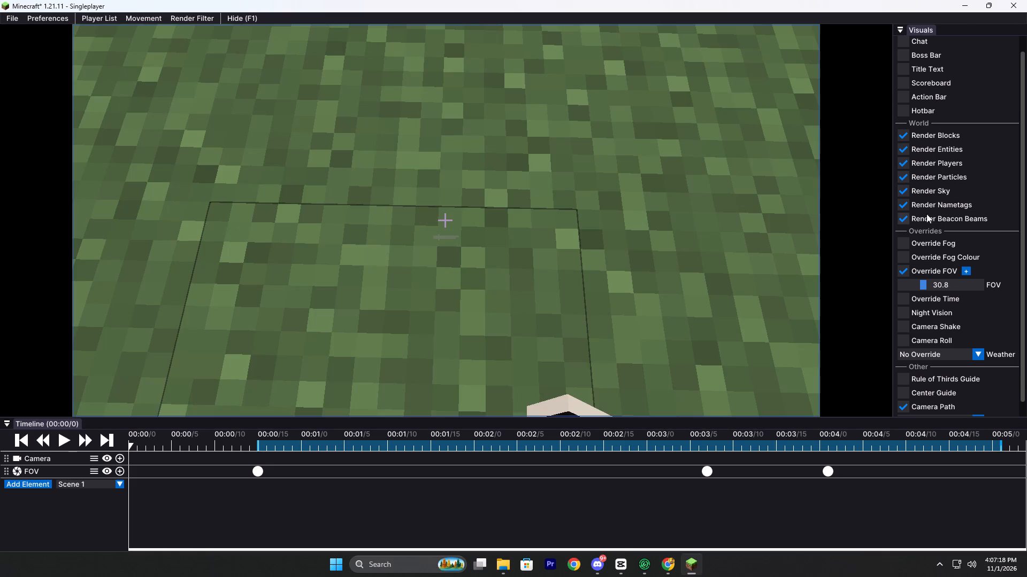
# Turn off nametag rendering for the sign zoom replay.
pyautogui.click(901, 204)
# Play the sign zoom replay from the start to check the first-person view, pausing at 00:03/73.
pyautogui.click(67, 439)
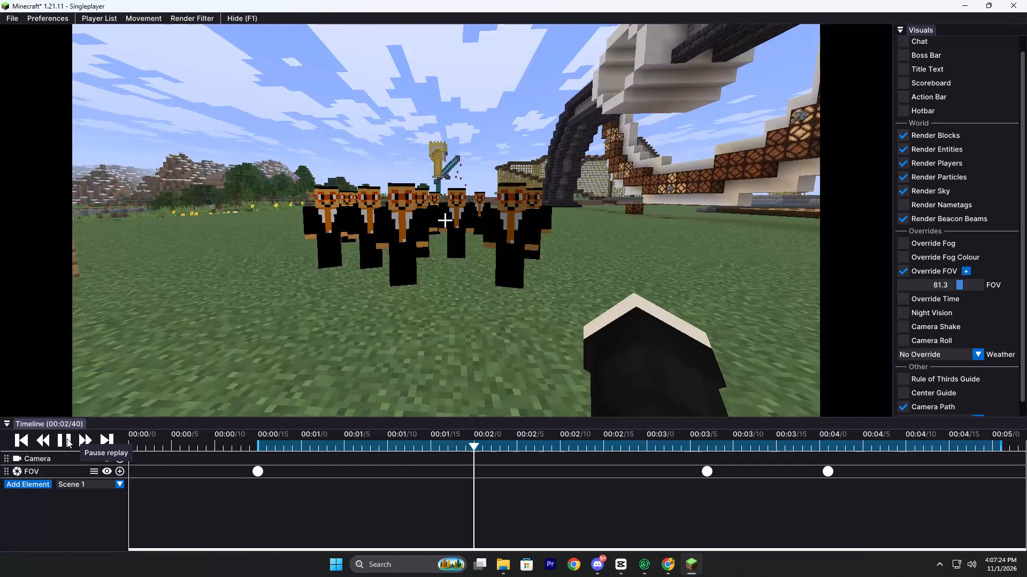
pyautogui.click(66, 439)
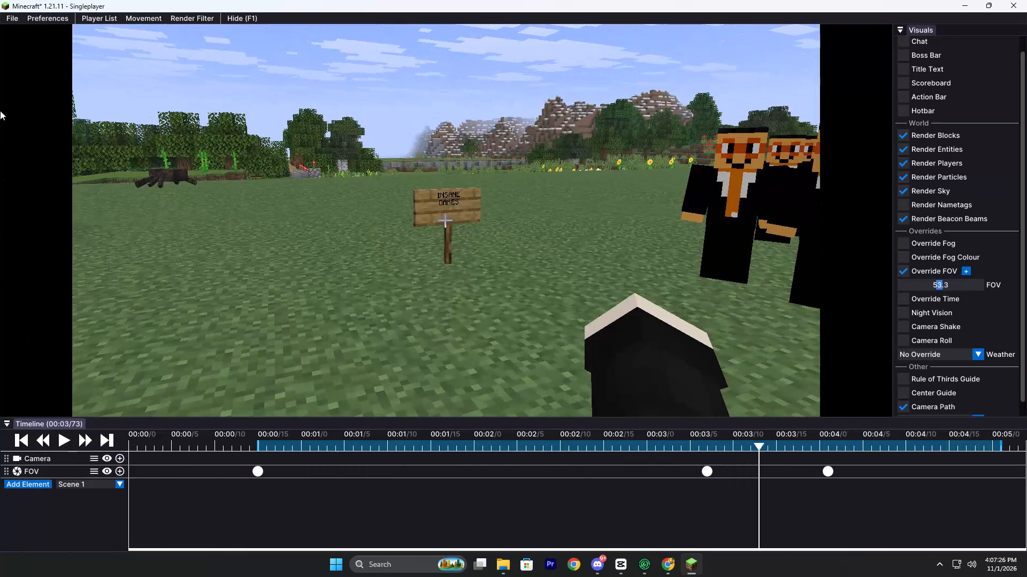
# Export the marked range, ticks 15 to 101, as a 1920 x 1080 MP4 video at 60 fps.
pyautogui.click(11, 18)
pyautogui.click(23, 31)
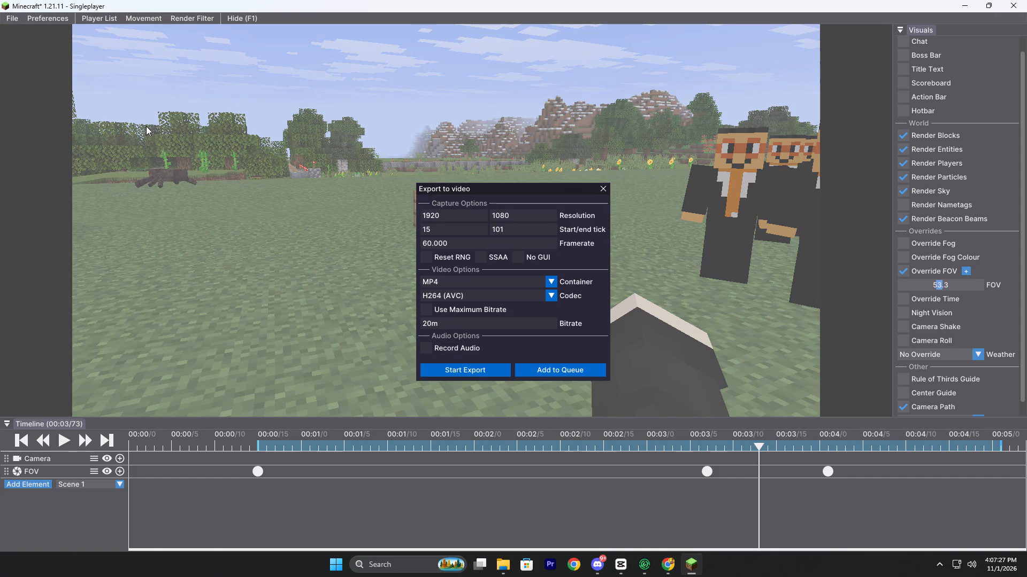
pyautogui.click(449, 365)
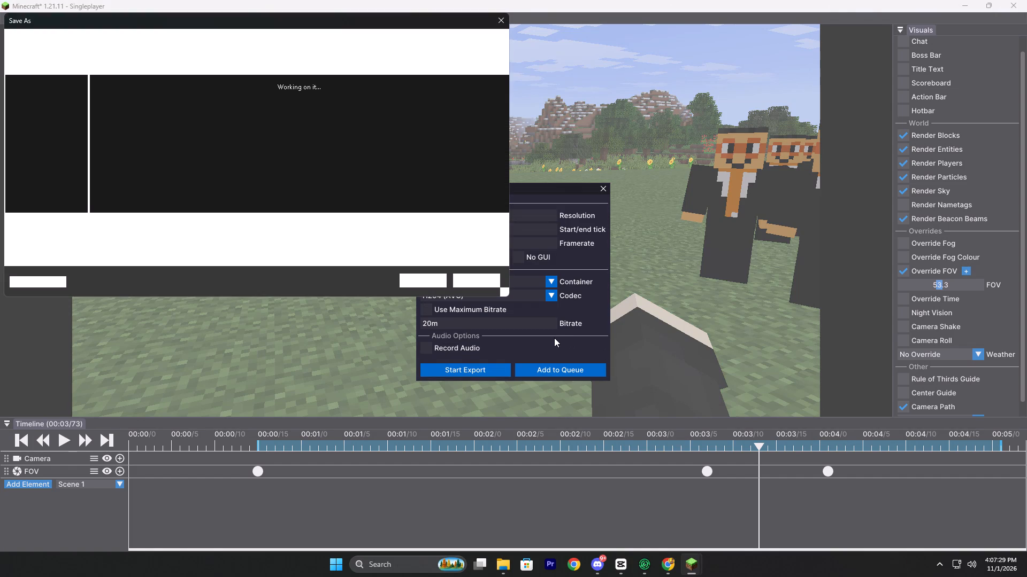
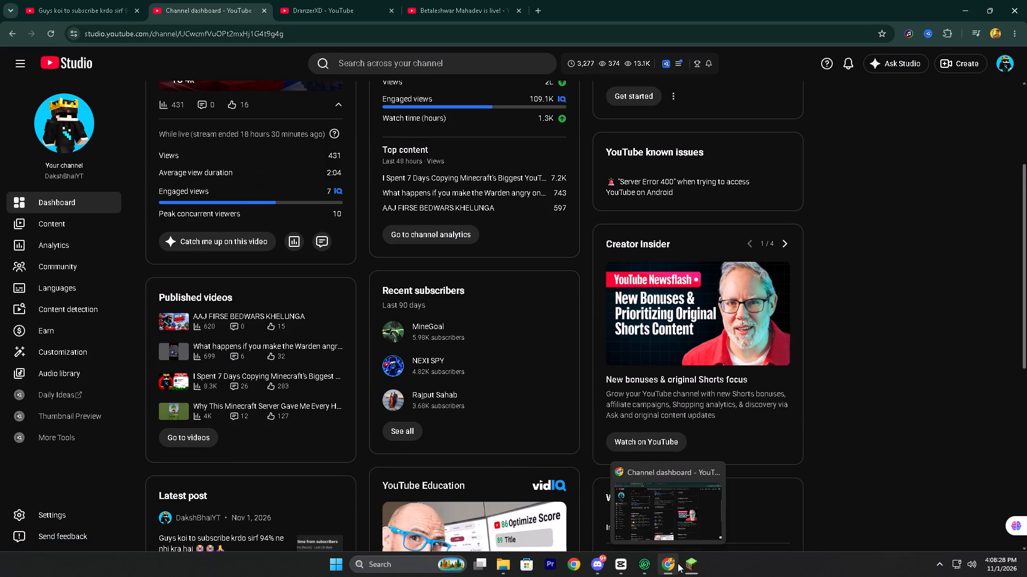
# Switch from the browser back to Minecraft to check on the sign zoom export.
pyautogui.click(681, 559)
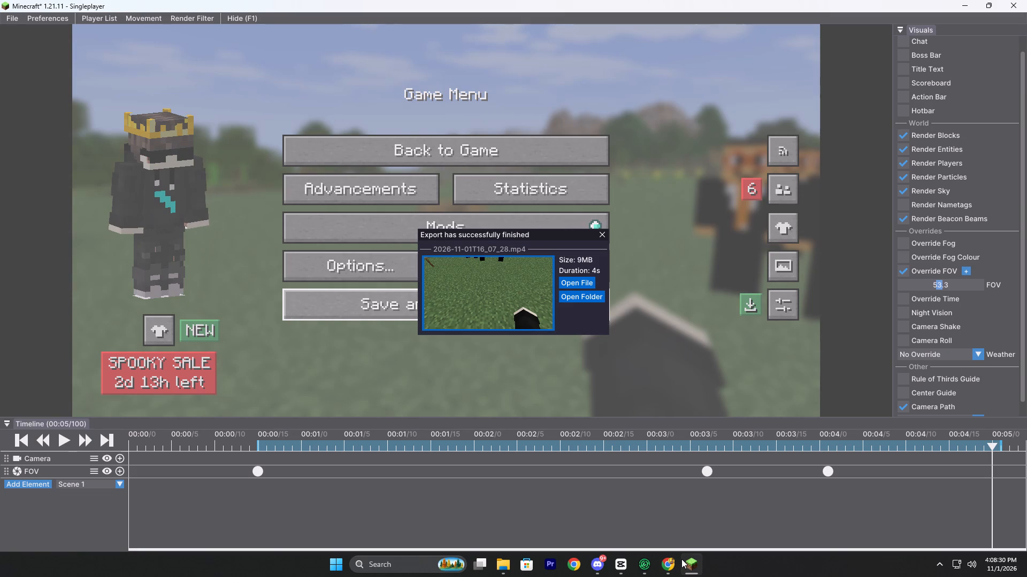
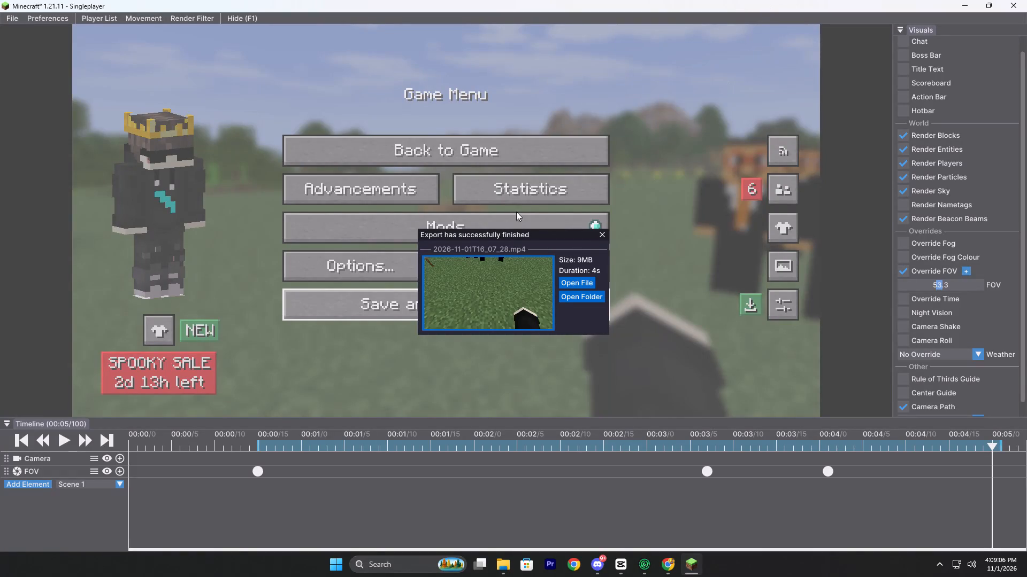
# Dismiss the finished-export notice and switch to the 1031 project in CapCut.
pyautogui.click(602, 237)
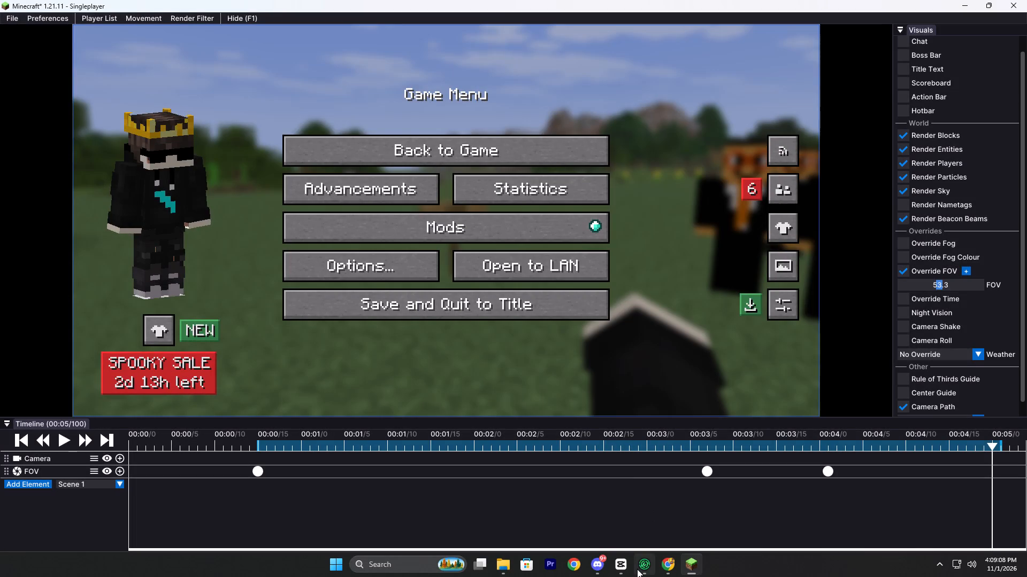
pyautogui.click(626, 563)
# Play the opening of the voiceovers on Timeline 02 from the start to judge where the first shot belongs.
pyautogui.click(175, 424)
pyautogui.moveTo(174, 424); pyautogui.dragTo(43, 434)
pyautogui.press('space')
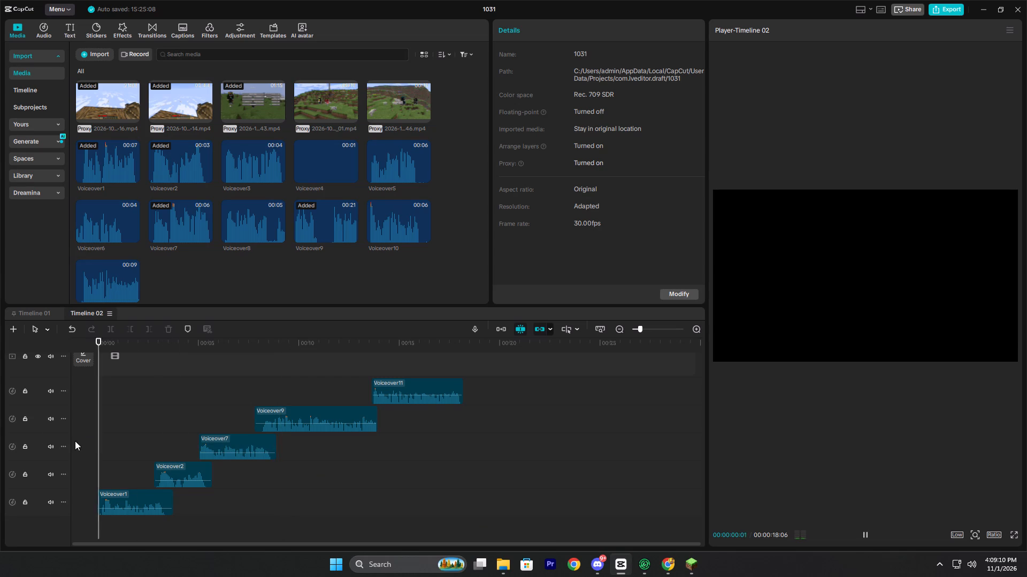
pyautogui.press('space')
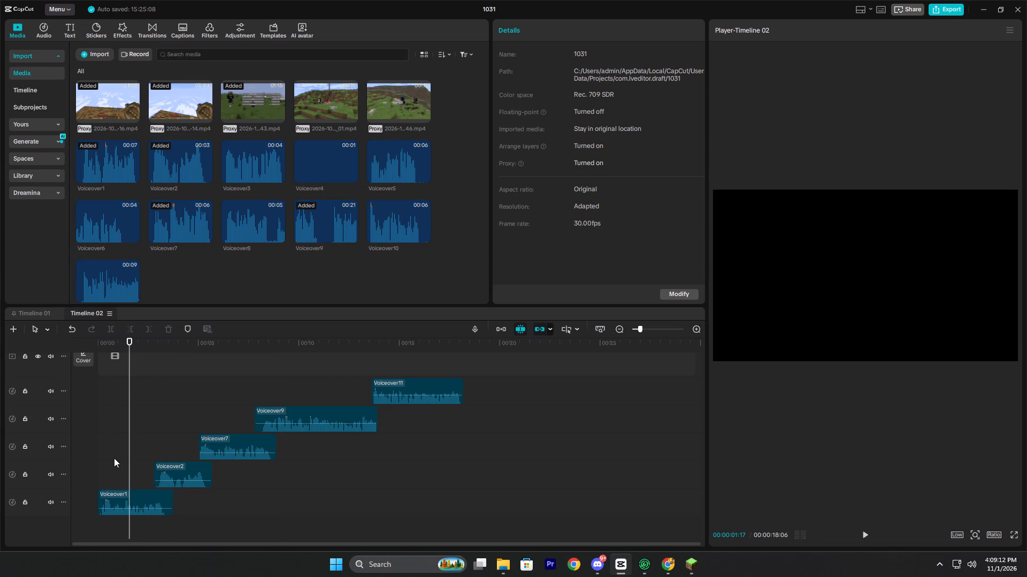
pyautogui.click(114, 458)
pyautogui.moveTo(114, 458); pyautogui.dragTo(96, 460)
pyautogui.press('space')
pyautogui.press('space')
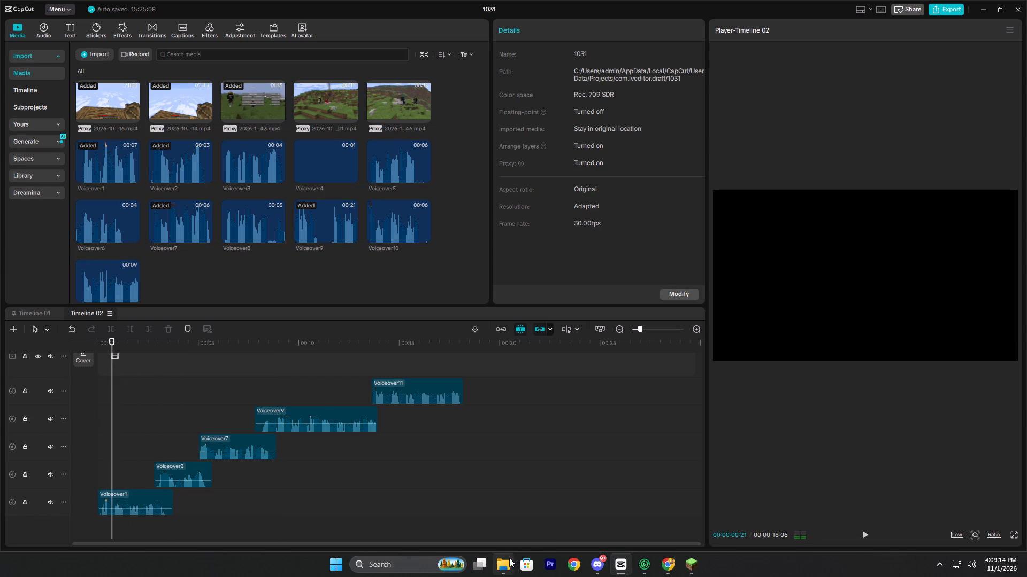
# Bring the 2026-11-01T16_07_28 video from the Videos folder into the project's Timeline 02 at the playhead.
pyautogui.click(510, 559)
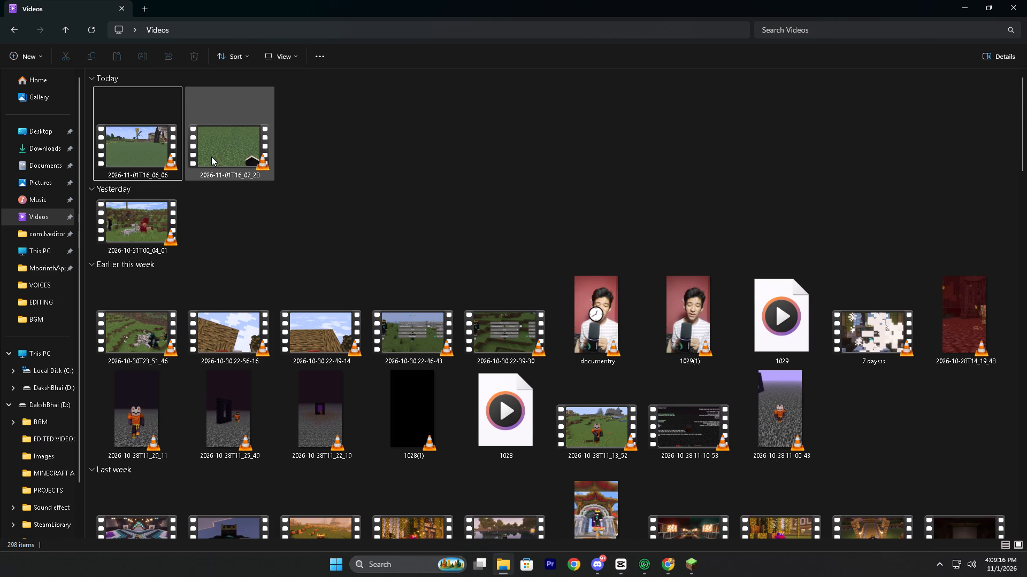
pyautogui.moveTo(224, 150); pyautogui.dragTo(391, 210)
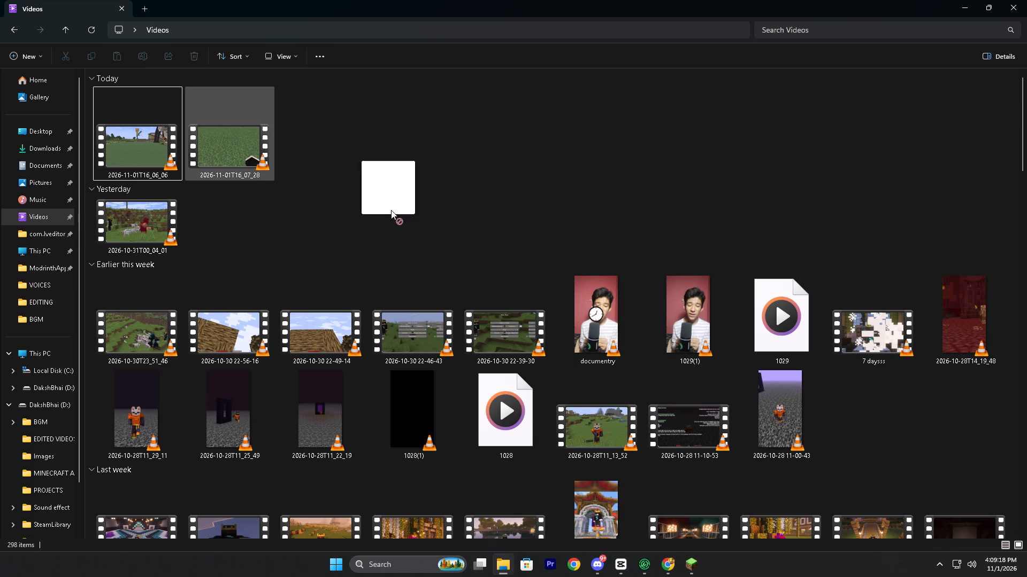
pyautogui.moveTo(391, 210); pyautogui.dragTo(210, 158)
pyautogui.keyDown('ctrl'); pyautogui.moveTo(300, 149); pyautogui.dragTo(235, 148); pyautogui.keyUp('ctrl')
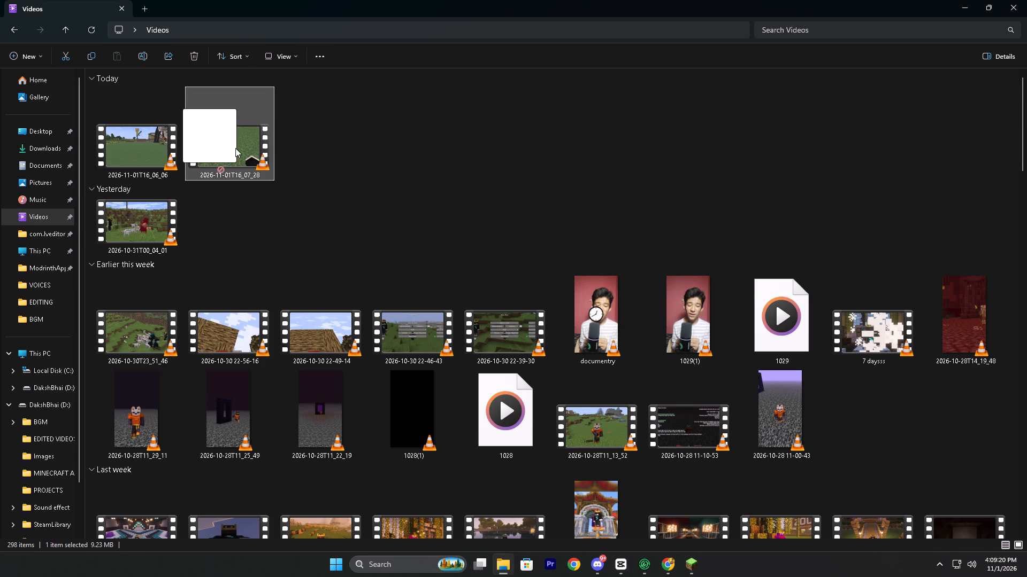
pyautogui.keyDown('ctrl'); pyautogui.moveTo(235, 148); pyautogui.dragTo(173, 141); pyautogui.keyUp('ctrl')
pyautogui.moveTo(227, 143); pyautogui.dragTo(614, 566, button='right')
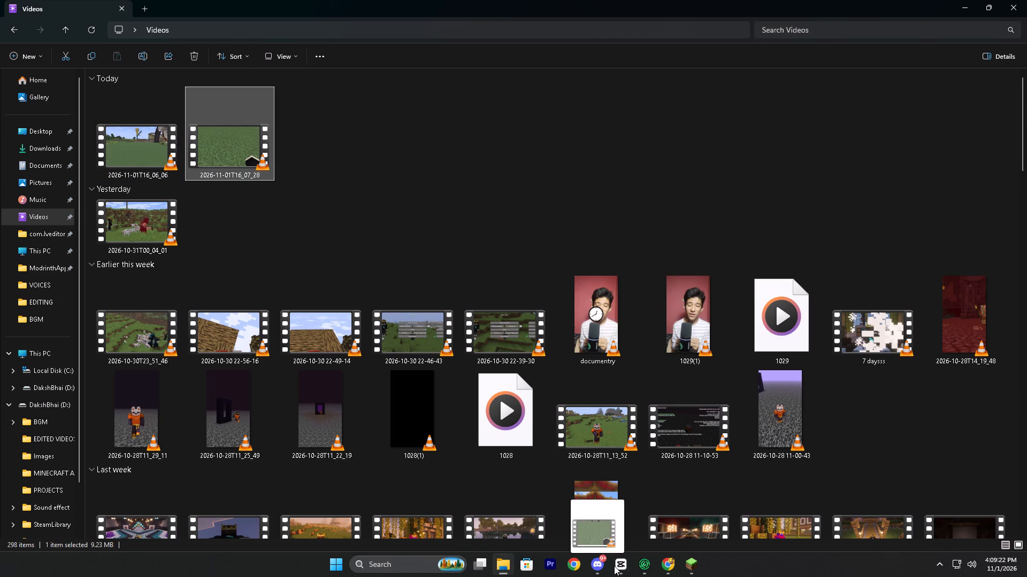
pyautogui.moveTo(614, 566); pyautogui.dragTo(425, 492, button='right')
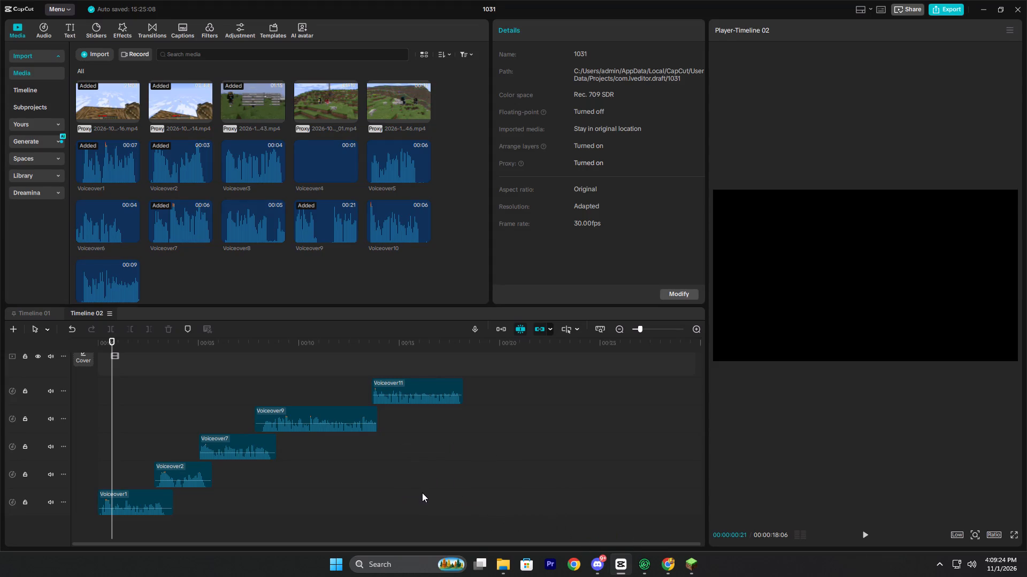
# Play the opening of the timeline to check the sign zoom clip against Voiceover1.
pyautogui.tripleClick(100, 404)
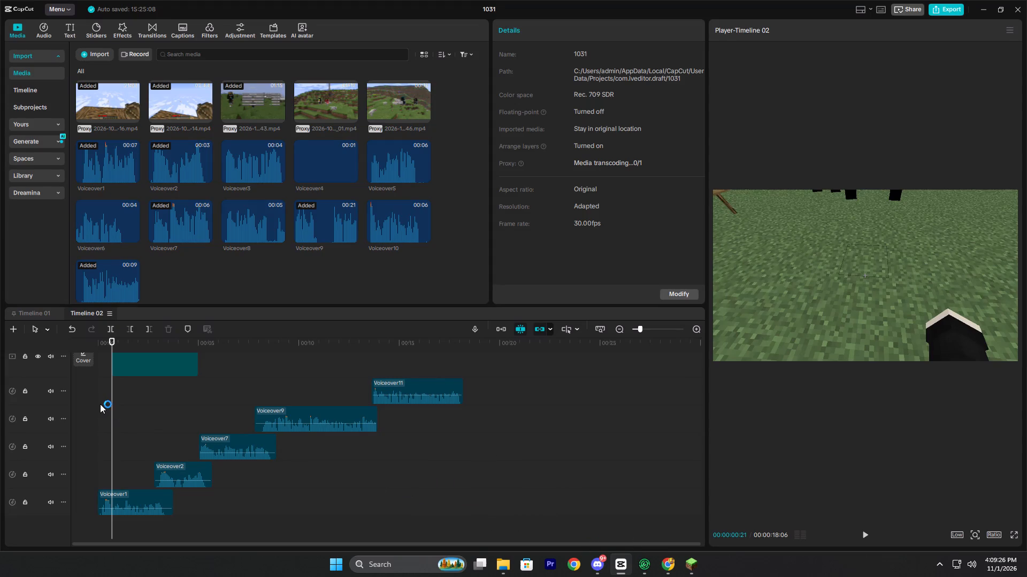
pyautogui.click(100, 404)
pyautogui.press('space')
pyautogui.press('space')
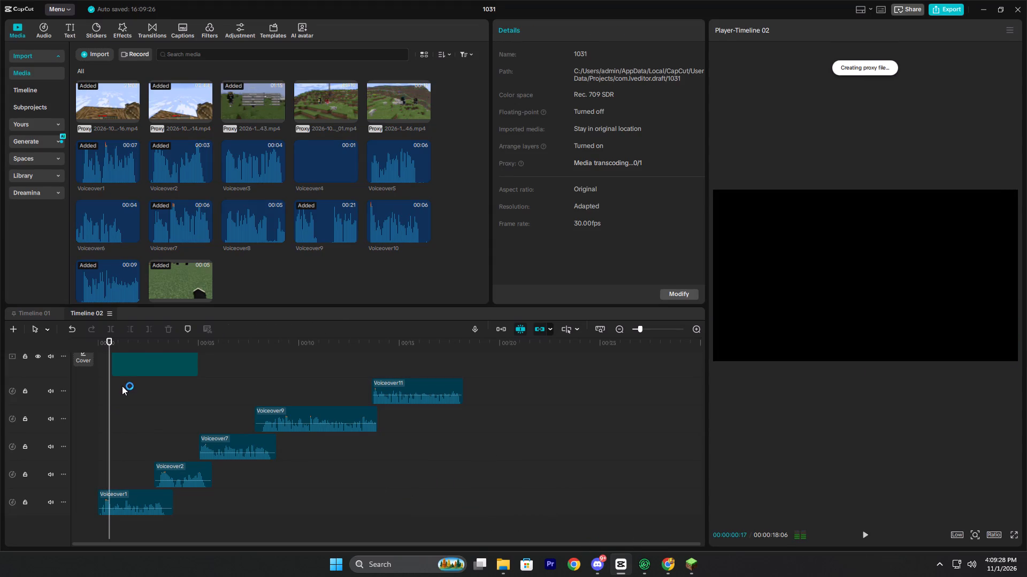
pyautogui.press('space')
pyautogui.scroll(4, 232, 431)
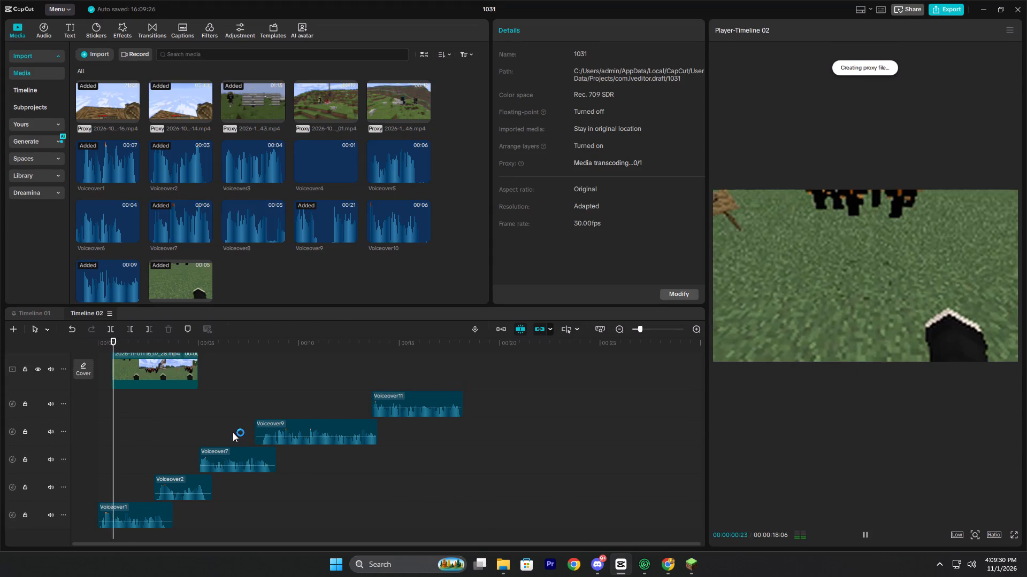
pyautogui.scroll(2, 220, 433)
pyautogui.press('space')
pyautogui.scroll(-3, 210, 263)
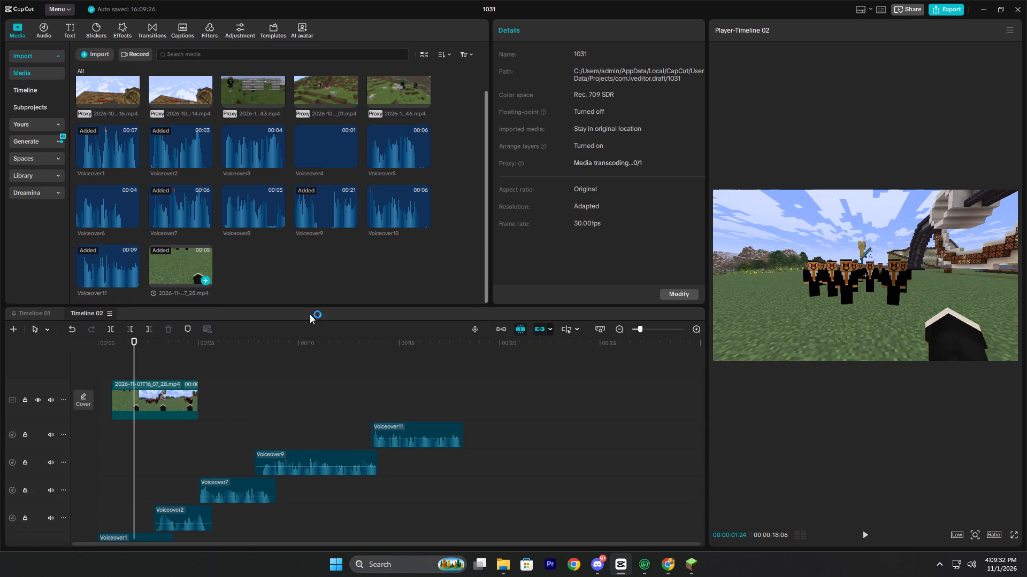
# Add the 2026-11-01T16_06_06 video from the Videos folder to Timeline 02 on a track above the sign zoom clip.
pyautogui.click(512, 557)
pyautogui.moveTo(150, 147); pyautogui.dragTo(585, 465, button='right')
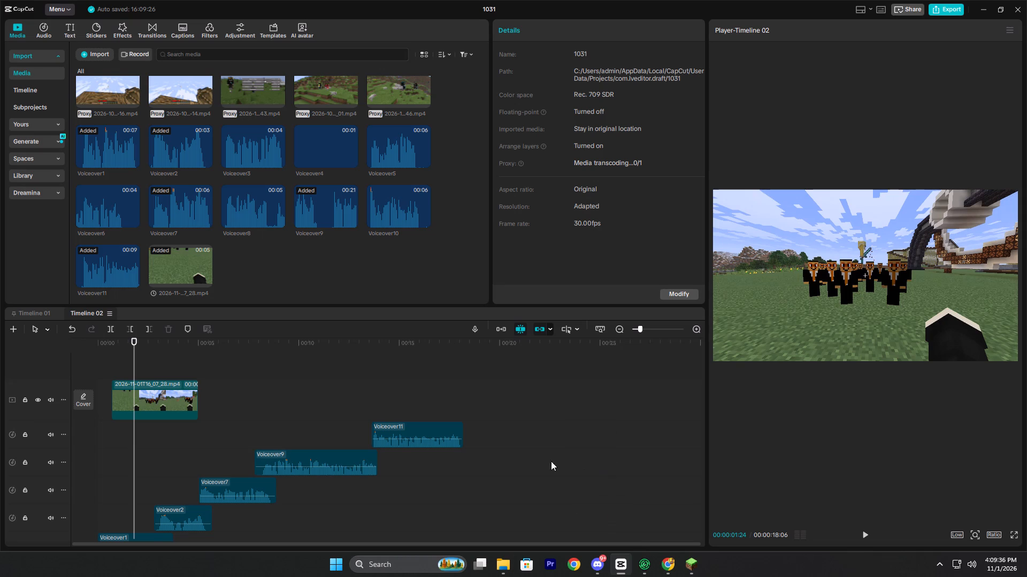
pyautogui.scroll(-5, 205, 477)
pyautogui.scroll(-2, 439, 435)
# Combine the five voiceover clips on the timeline into one compound clip.
pyautogui.moveTo(486, 387); pyautogui.dragTo(469, 385)
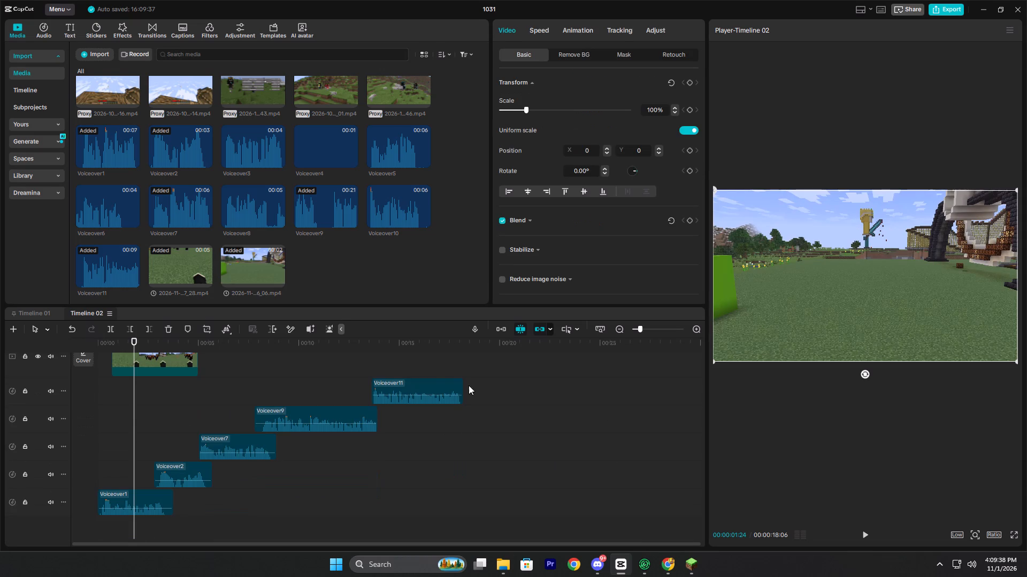
pyautogui.moveTo(469, 385); pyautogui.dragTo(145, 502)
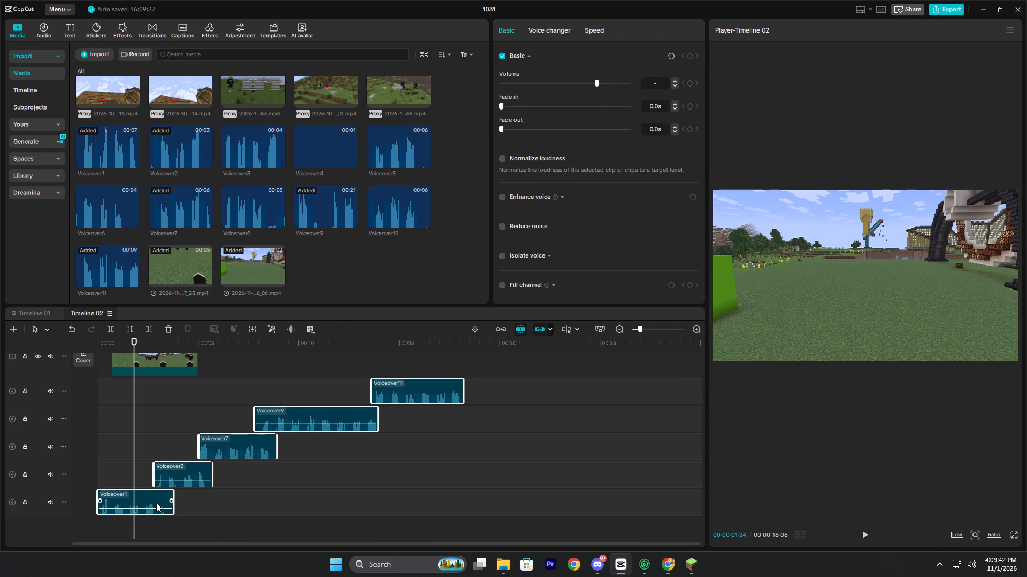
pyautogui.hotkey('alt', 'g')
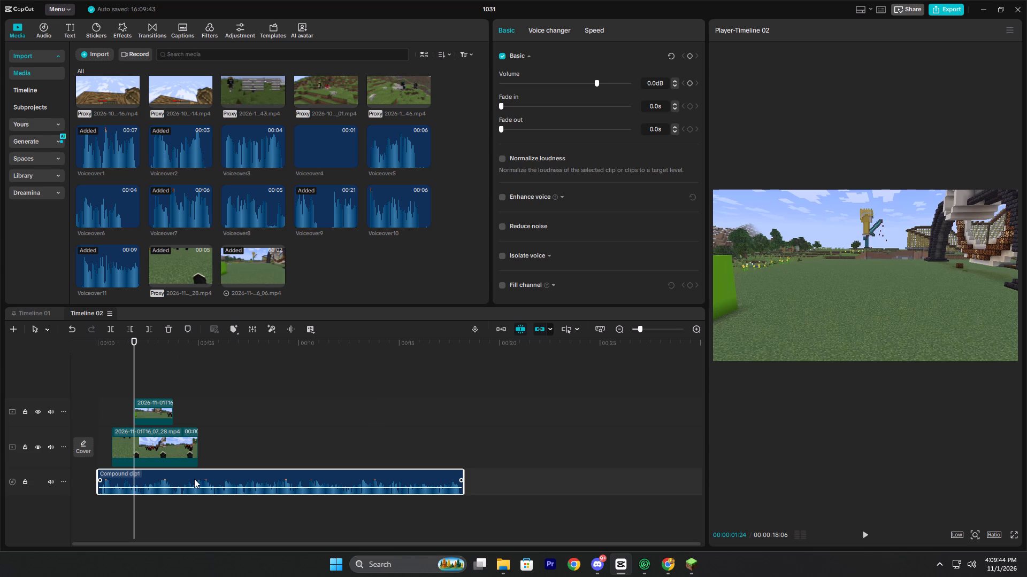
# Turn on noise reduction and voice enhancement for the compound voiceover clip.
pyautogui.rightClick(194, 479)
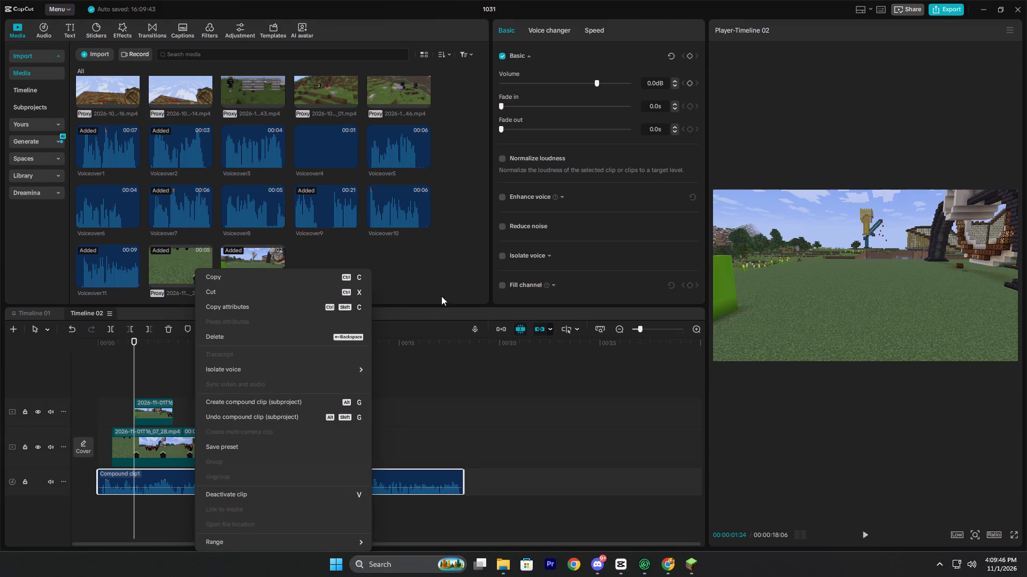
pyautogui.click(502, 222)
pyautogui.click(505, 227)
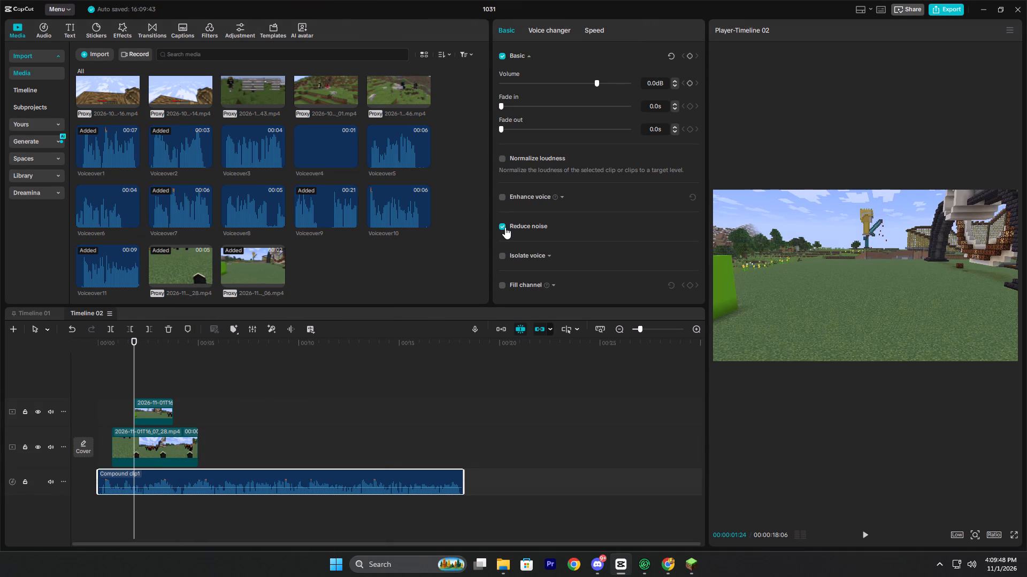
pyautogui.click(503, 196)
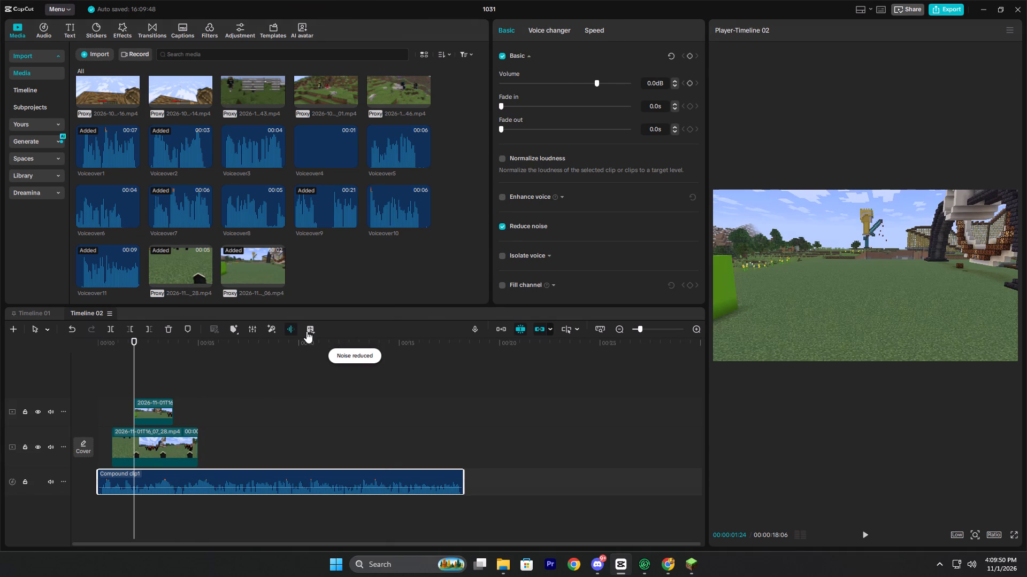
# Enable the main track magnet and place the 16_06_06 clip on the main track ahead of the 16_07_28 clip.
pyautogui.click(121, 404)
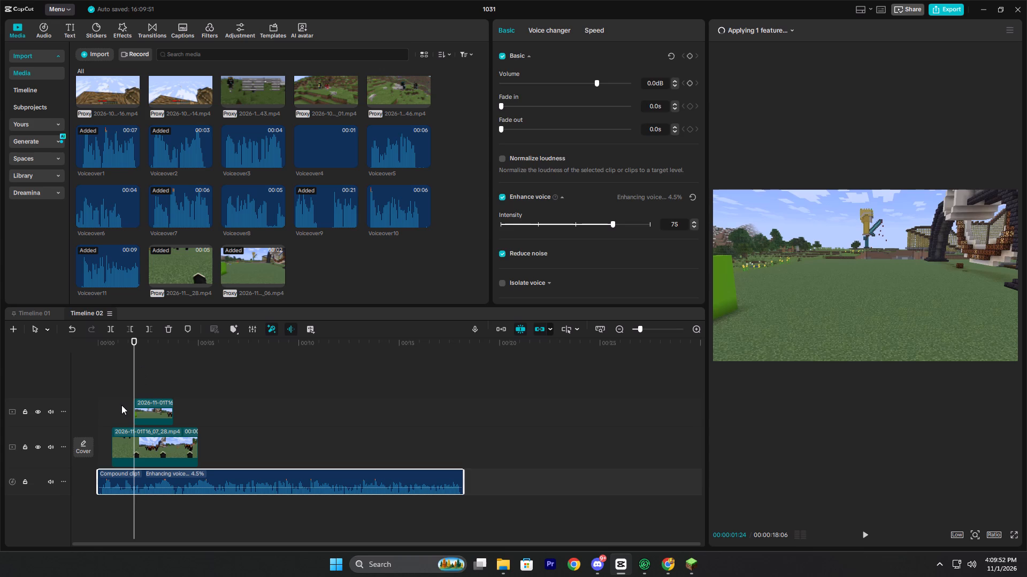
pyautogui.click(144, 443)
pyautogui.click(152, 410)
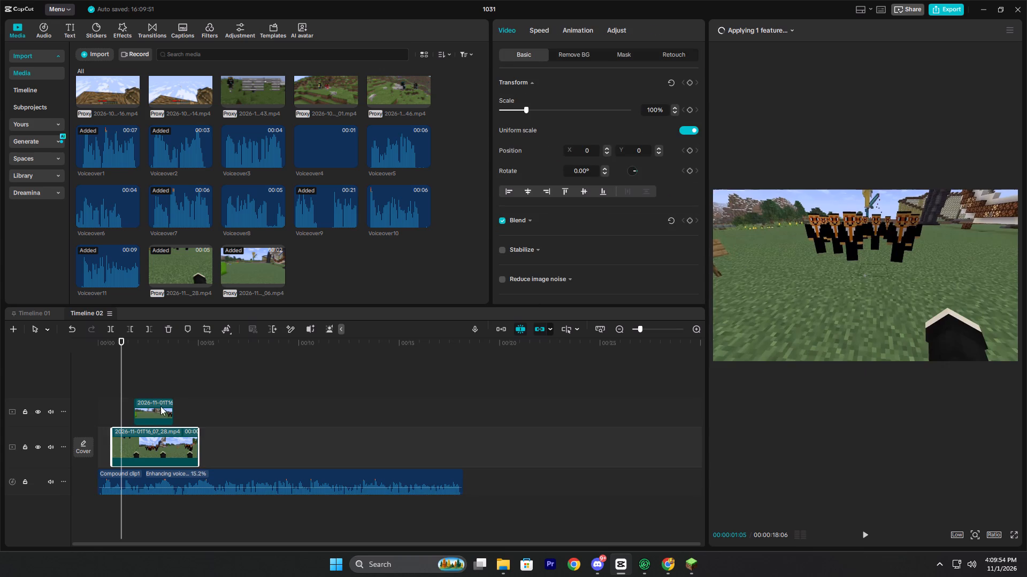
pyautogui.moveTo(155, 405); pyautogui.dragTo(159, 418)
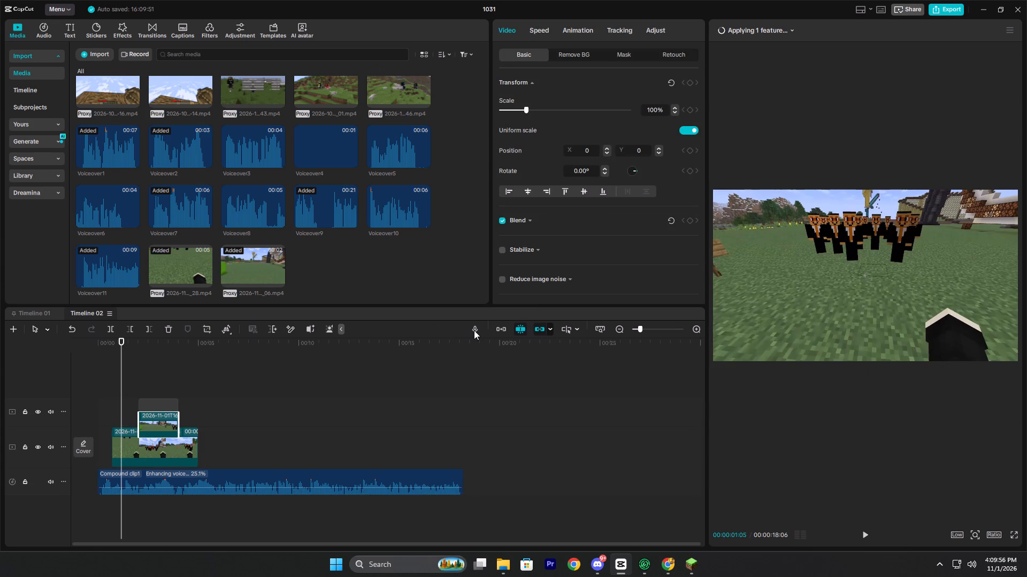
pyautogui.click(506, 325)
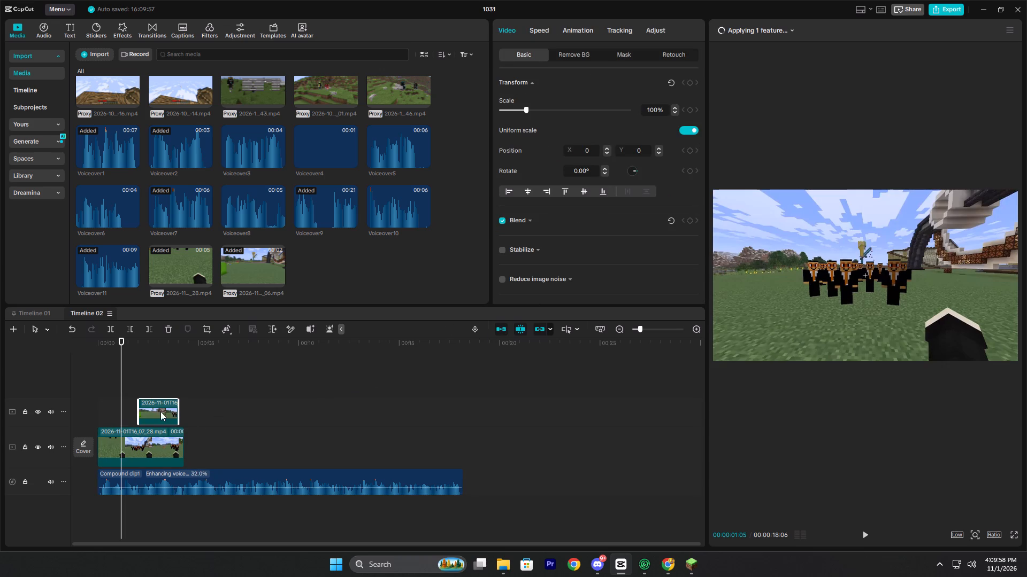
pyautogui.moveTo(160, 411); pyautogui.dragTo(111, 445)
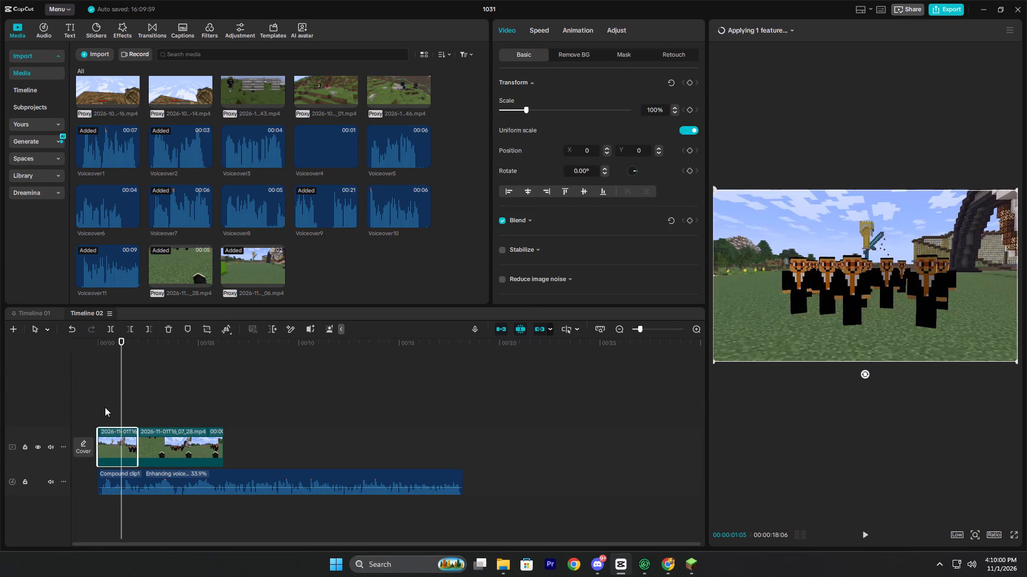
# Play the timeline from the start to check the crowd shot's timing against the voiceover.
pyautogui.click(105, 407)
pyautogui.moveTo(105, 407); pyautogui.dragTo(92, 408)
pyautogui.press('space')
pyautogui.press('space')
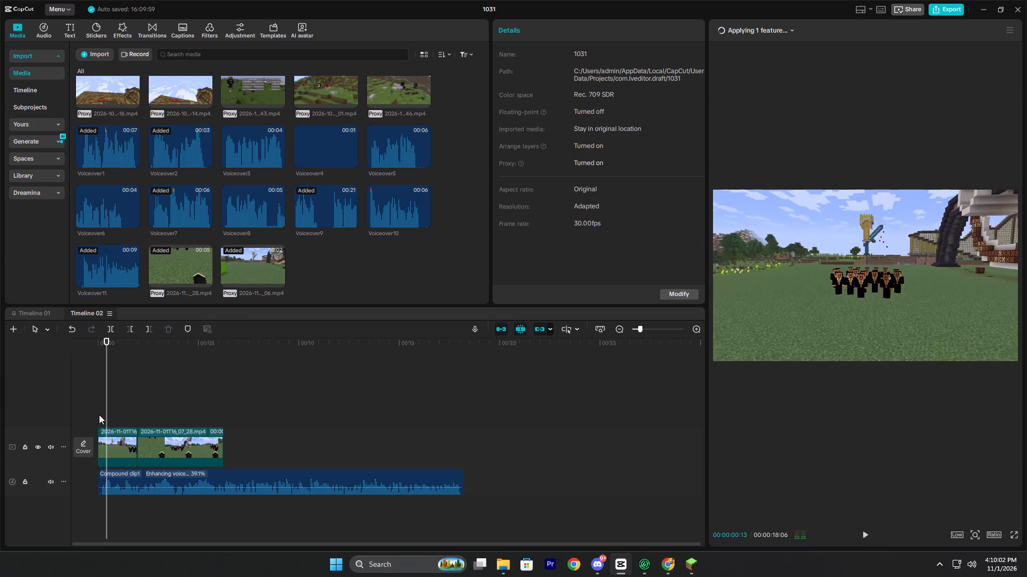
pyautogui.press('space')
pyautogui.press('space')
# Disable the main track magnet, then shift the 16_07_28 clip to about 5.5 s and the 16_06_06 clip to about 1 s.
pyautogui.click(117, 449)
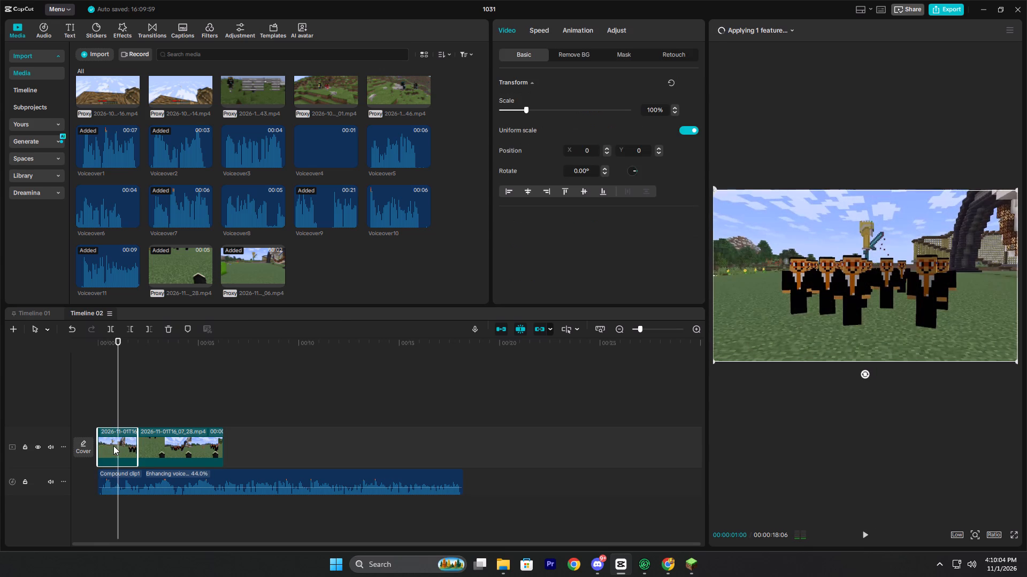
pyautogui.click(177, 440)
pyautogui.click(498, 329)
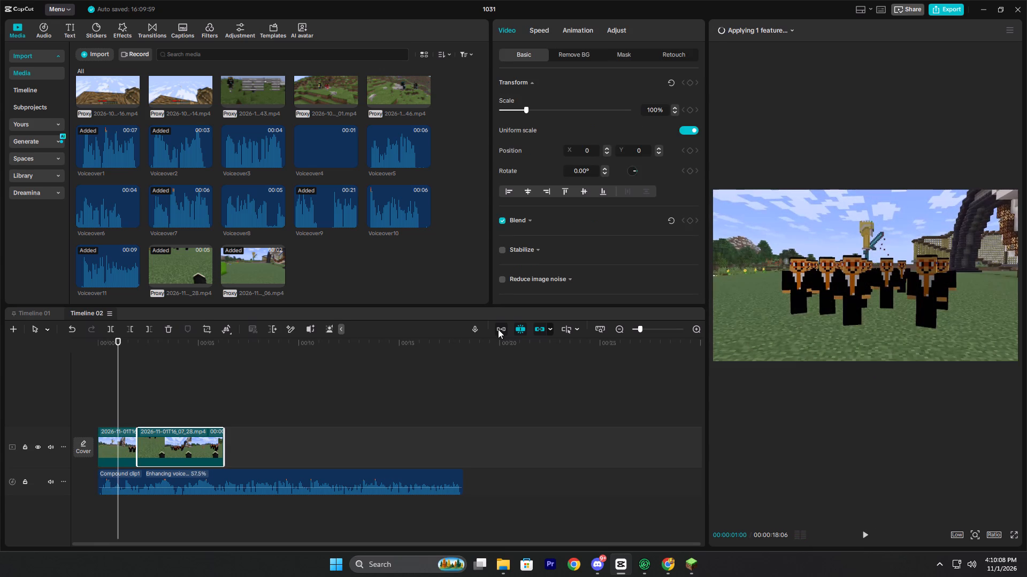
pyautogui.moveTo(193, 448); pyautogui.dragTo(265, 440)
pyautogui.click(121, 447)
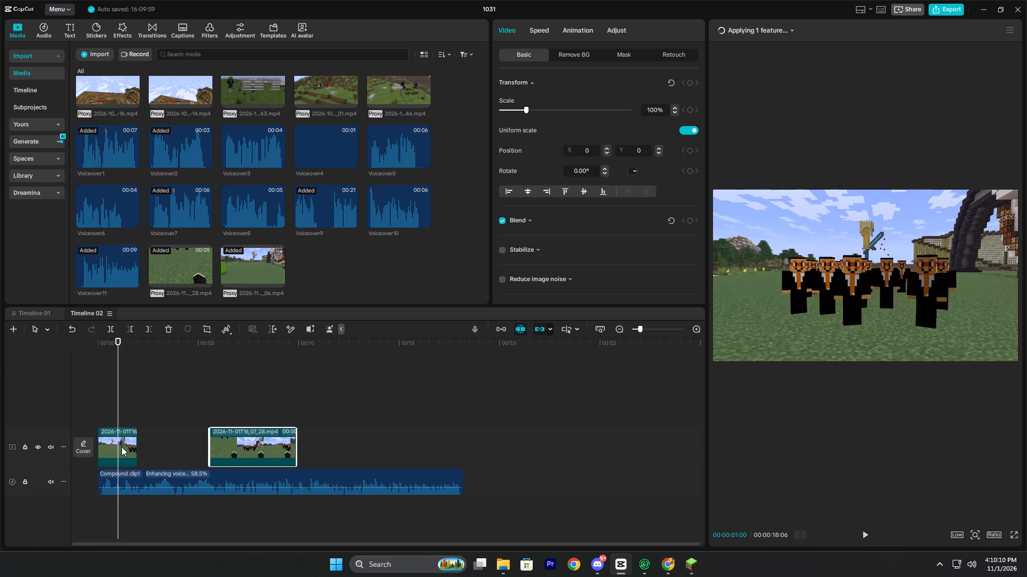
pyautogui.moveTo(119, 440); pyautogui.dragTo(143, 434)
# Play the opening voiceover up to the crowd shot and shift the 16_06_06 clip earlier to start at about 0.7 s.
pyautogui.doubleClick(118, 414)
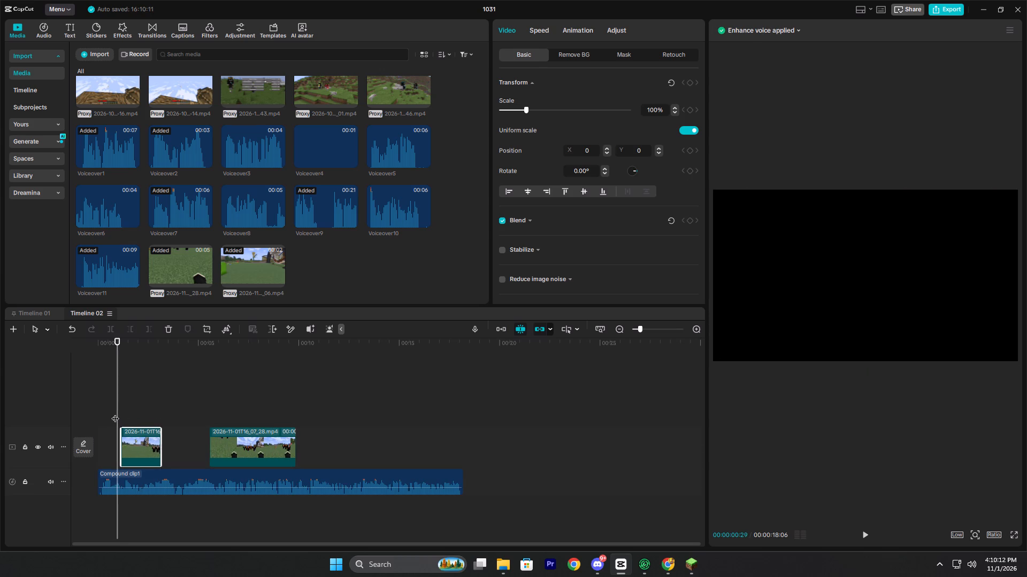
pyautogui.press('space')
pyautogui.press('space')
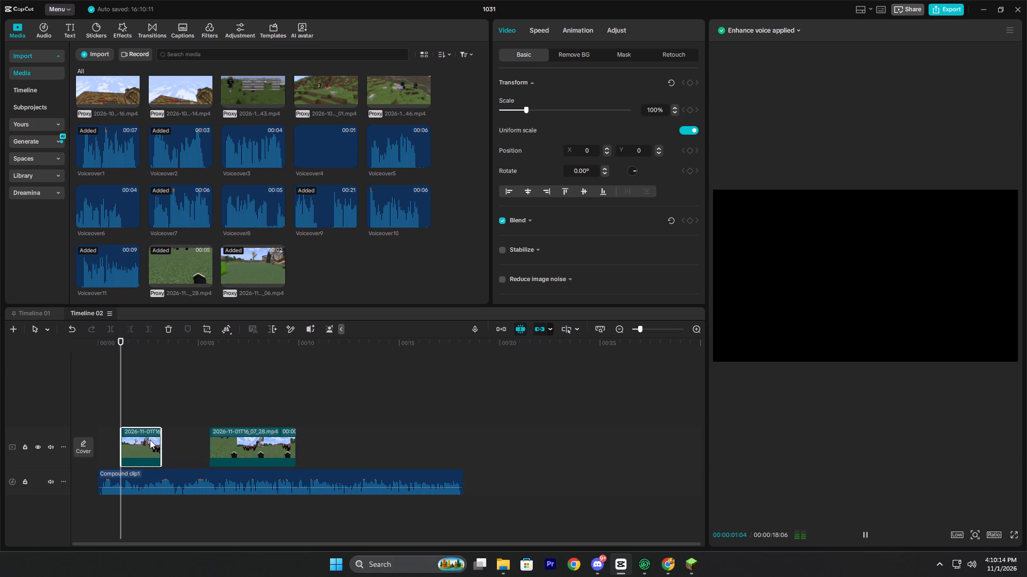
pyautogui.click(151, 478)
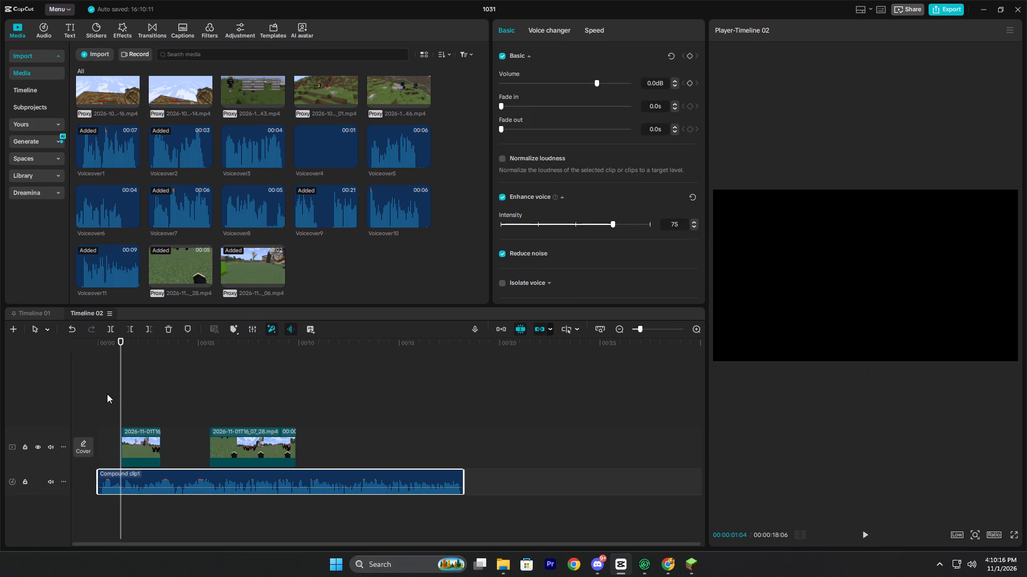
pyautogui.click(114, 396)
pyautogui.press('space')
pyautogui.press('space')
pyautogui.click(136, 441)
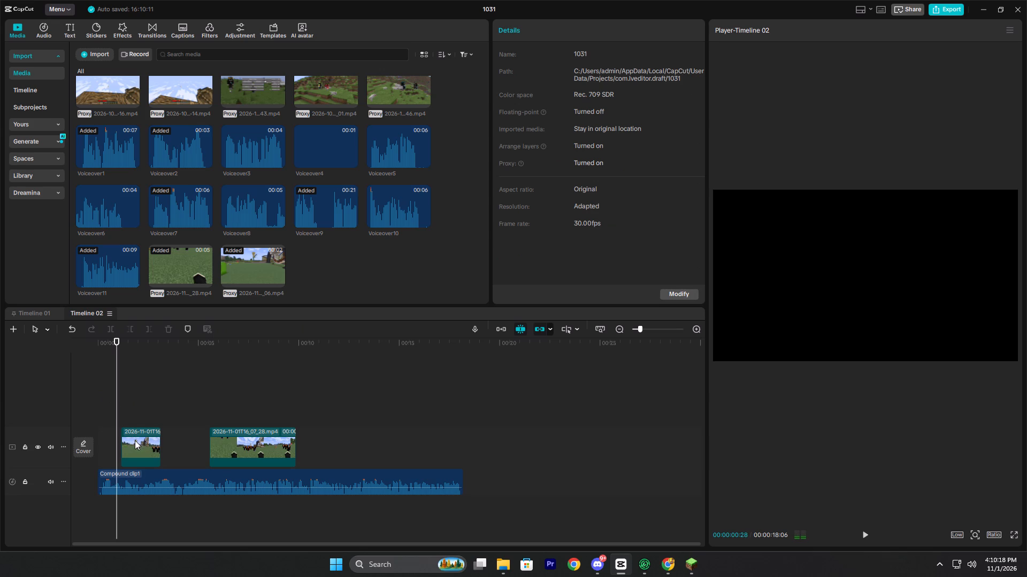
pyautogui.click(111, 411)
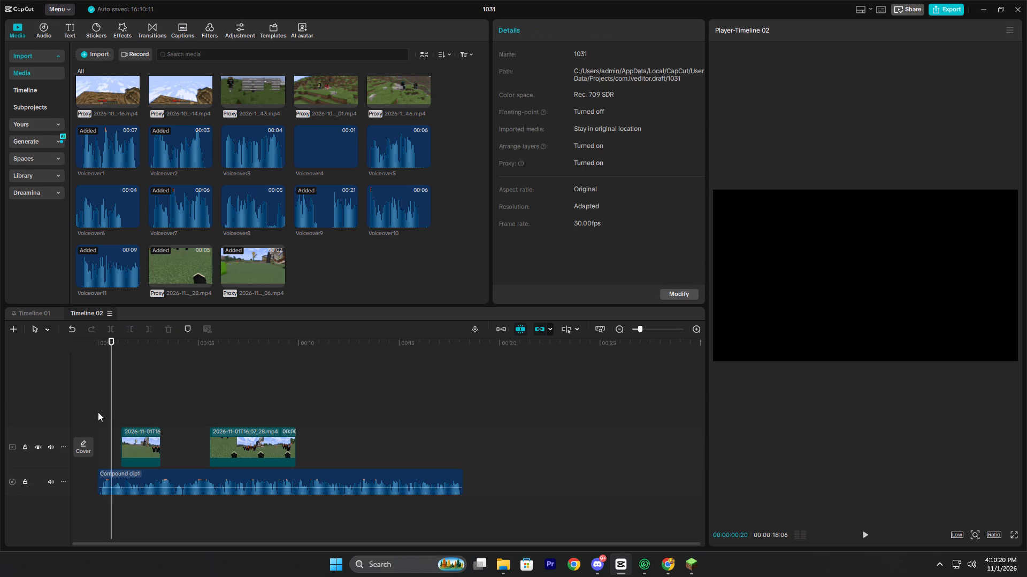
pyautogui.doubleClick(98, 412)
pyautogui.press('space')
pyautogui.press('space')
pyautogui.press('space')
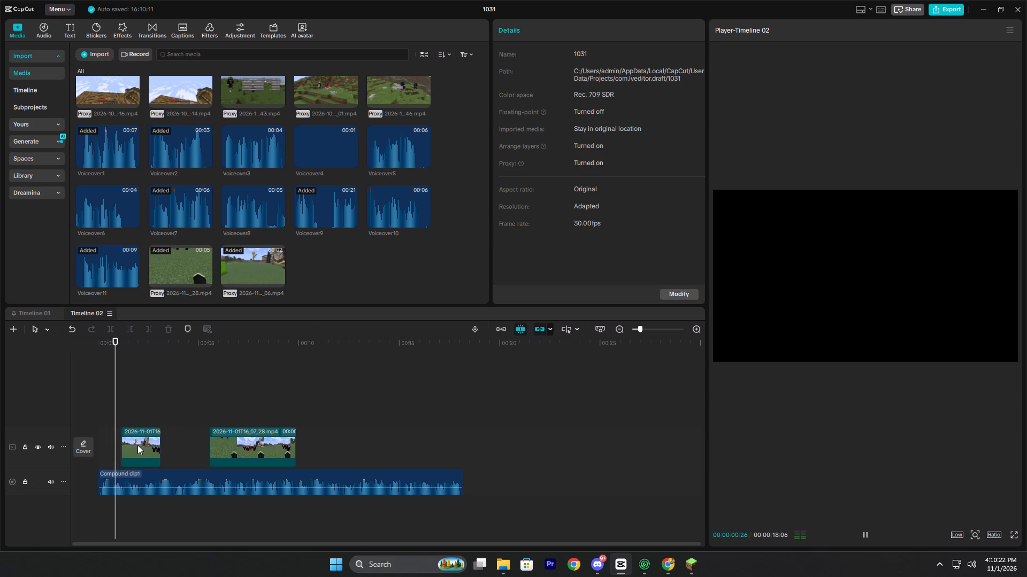
pyautogui.press('space')
pyautogui.click(137, 445)
pyautogui.moveTo(139, 442); pyautogui.dragTo(131, 442)
# Replay the opening seconds repeatedly to check where the crowd shot should start against the voiceover.
pyautogui.doubleClick(94, 394)
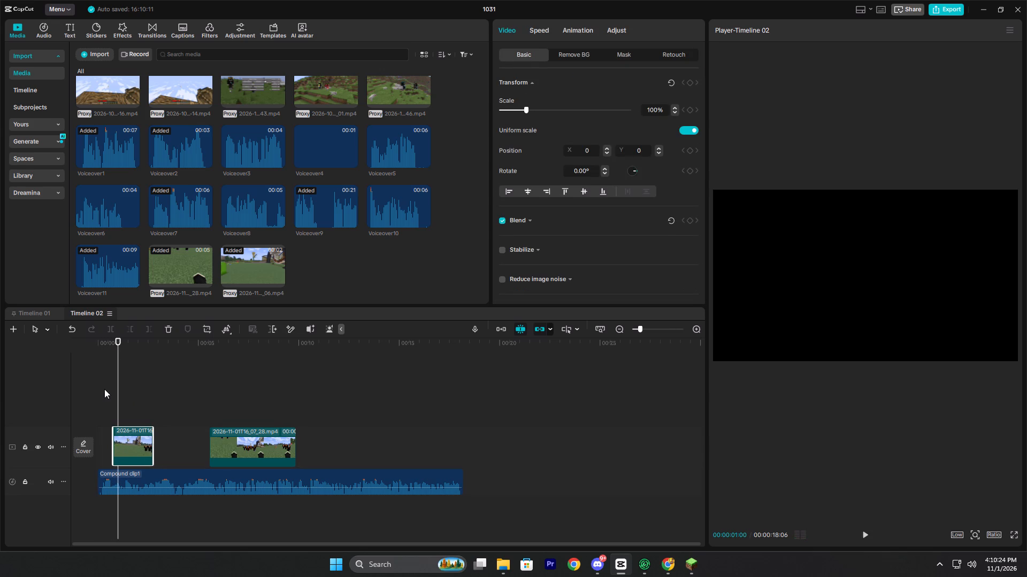
pyautogui.doubleClick(104, 389)
pyautogui.moveTo(104, 389); pyautogui.dragTo(99, 389)
pyautogui.press('space')
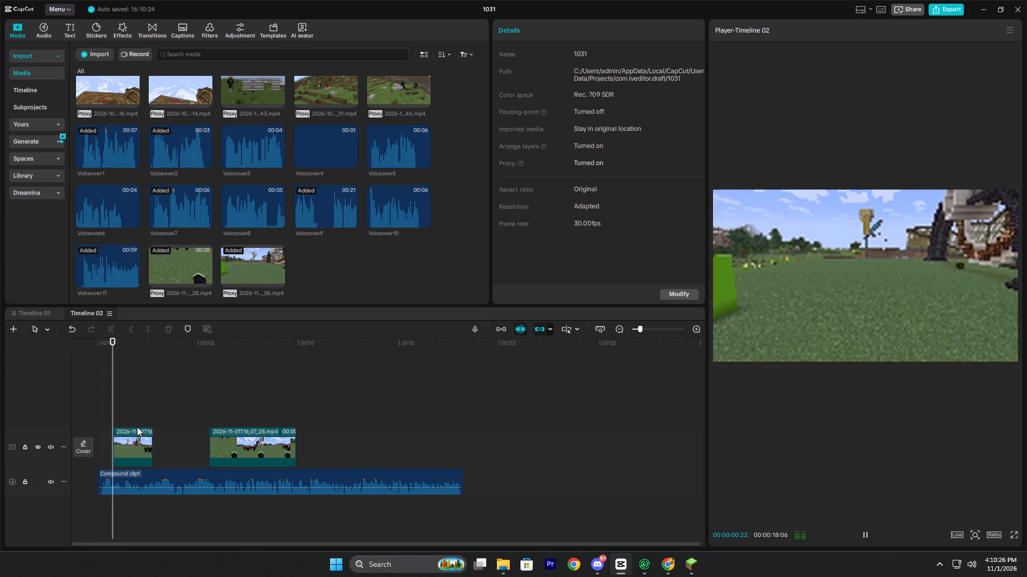
pyautogui.press('space')
pyautogui.press('space')
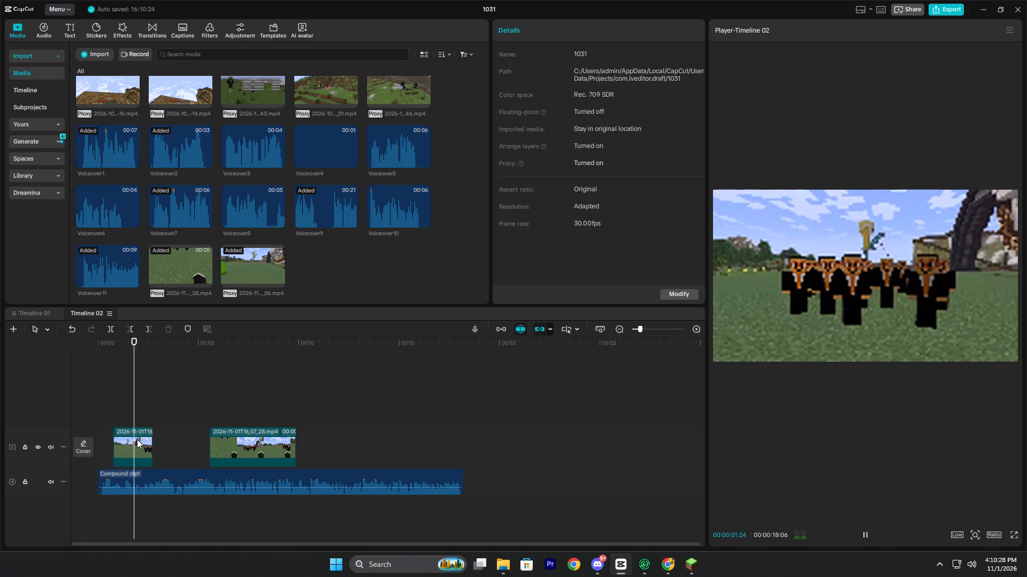
pyautogui.press('space')
pyautogui.click(112, 409)
pyautogui.press('space')
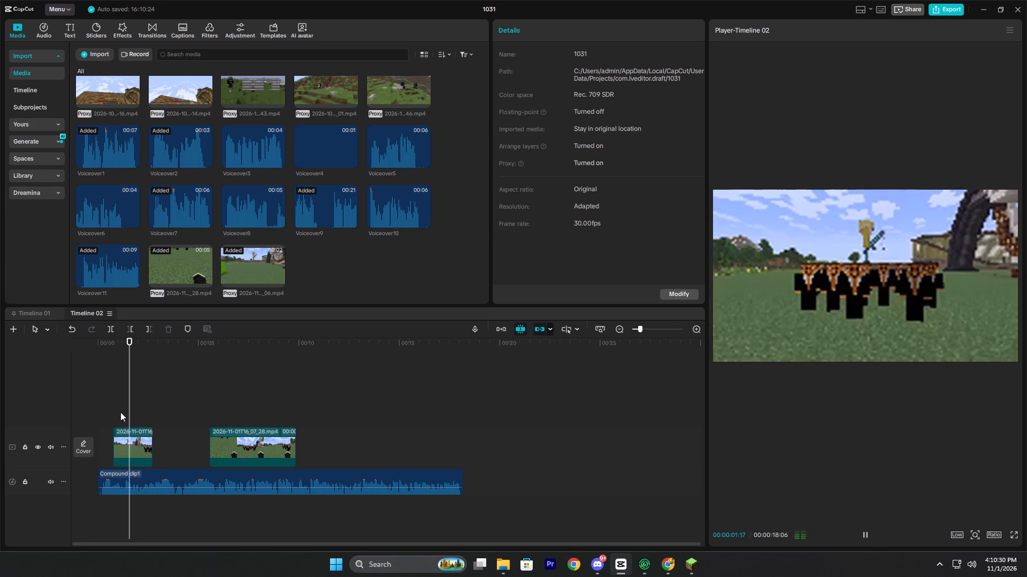
pyautogui.press('space')
pyautogui.press('space')
pyautogui.click(112, 417)
pyautogui.click(103, 413)
pyautogui.press('space')
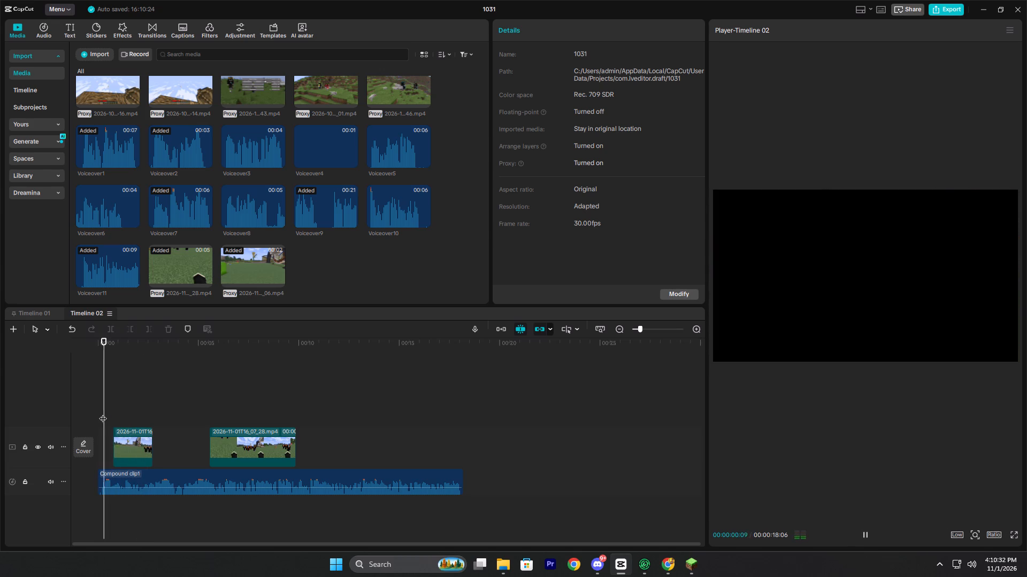
pyautogui.press('space')
pyautogui.click(112, 417)
pyautogui.press('space')
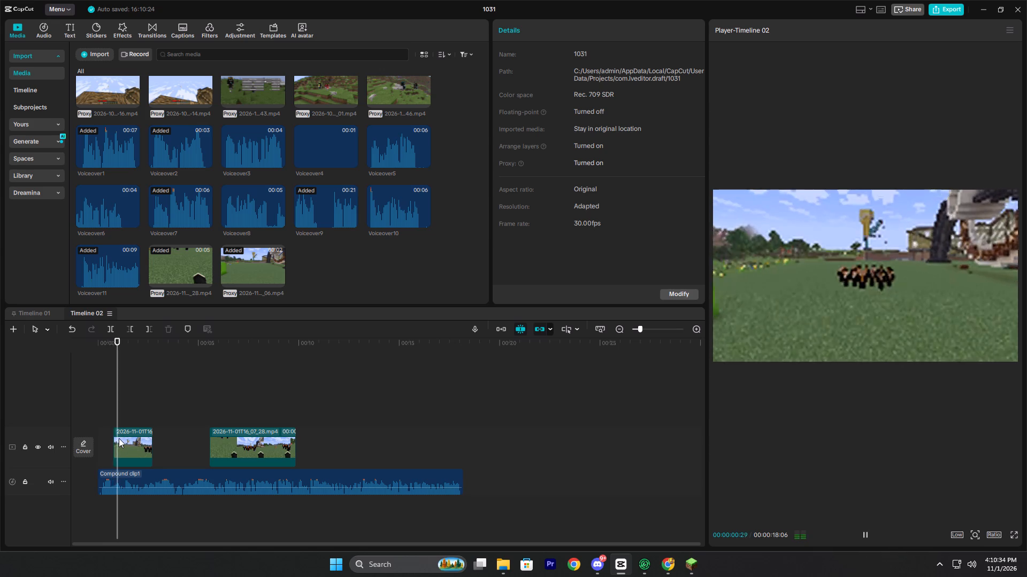
# Trim the start of the 16_06_06 clip up to 00:00:01:14 and move the clip to begin at about 1 s.
pyautogui.press('space')
pyautogui.click(119, 440)
pyautogui.press('q')
pyautogui.press('space')
pyautogui.press('space')
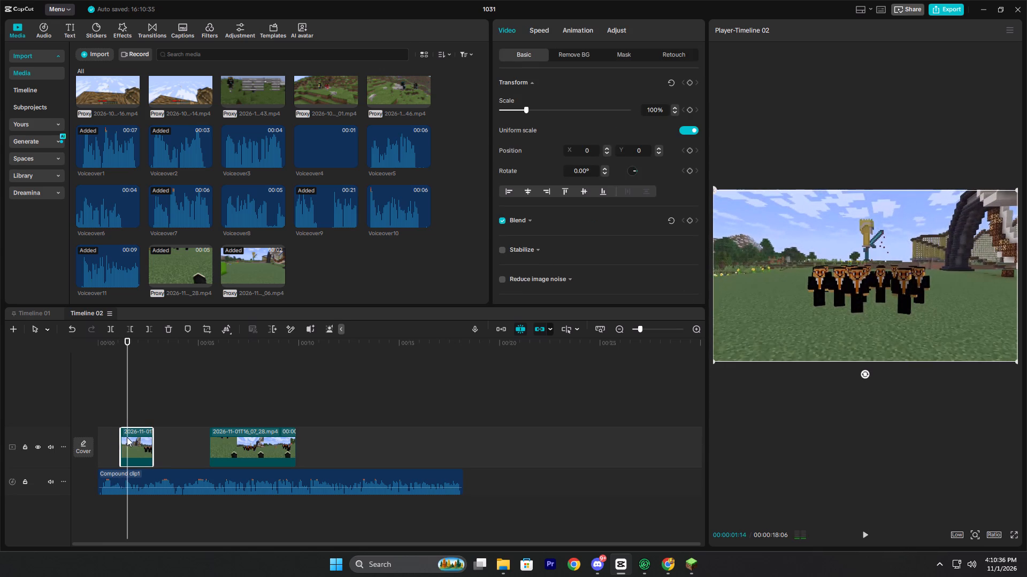
pyautogui.press('q')
pyautogui.click(128, 436)
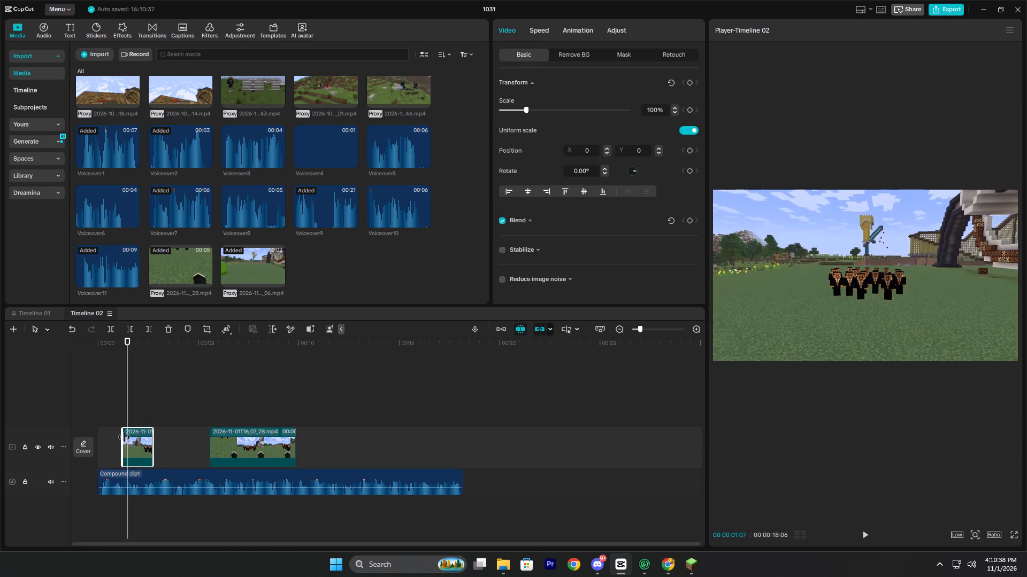
pyautogui.moveTo(134, 438); pyautogui.dragTo(124, 440)
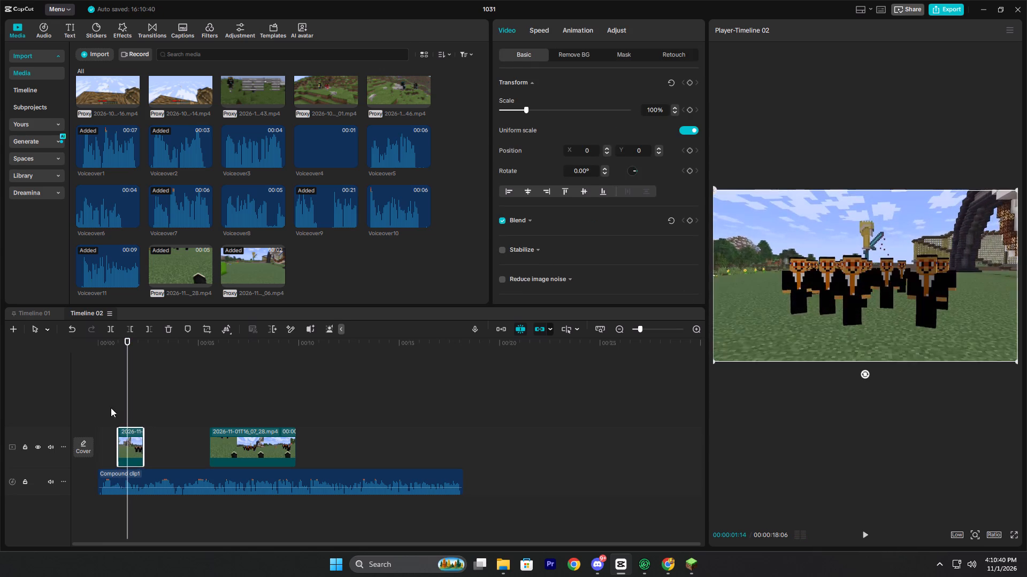
# Play the opening again and extend the start of the 16_06_06 clip back to about 0.6 s.
pyautogui.click(109, 404)
pyautogui.press('space')
pyautogui.press('space')
pyautogui.click(111, 403)
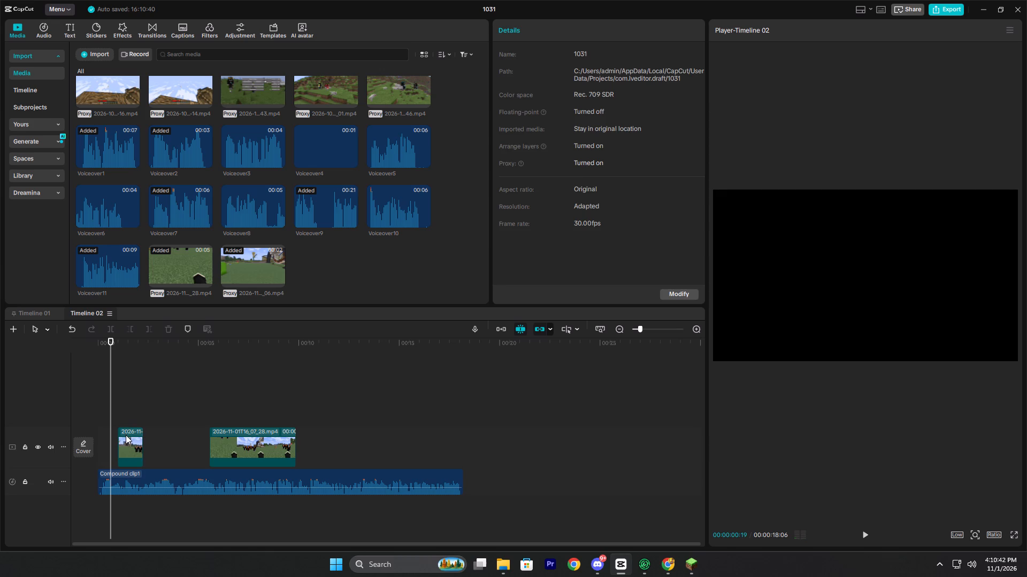
pyautogui.click(126, 435)
pyautogui.click(126, 441)
pyautogui.moveTo(119, 433); pyautogui.dragTo(113, 432)
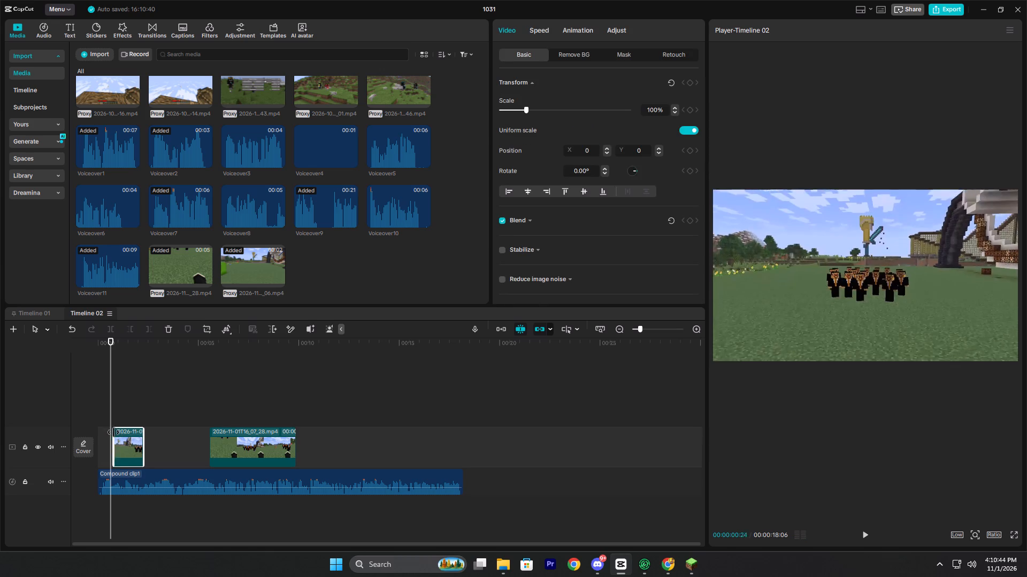
pyautogui.moveTo(113, 432); pyautogui.dragTo(112, 432)
# Play the crowd shot and trim the end of the 16_06_06 clip at 00:00:01:28.
pyautogui.press('space')
pyautogui.press('space')
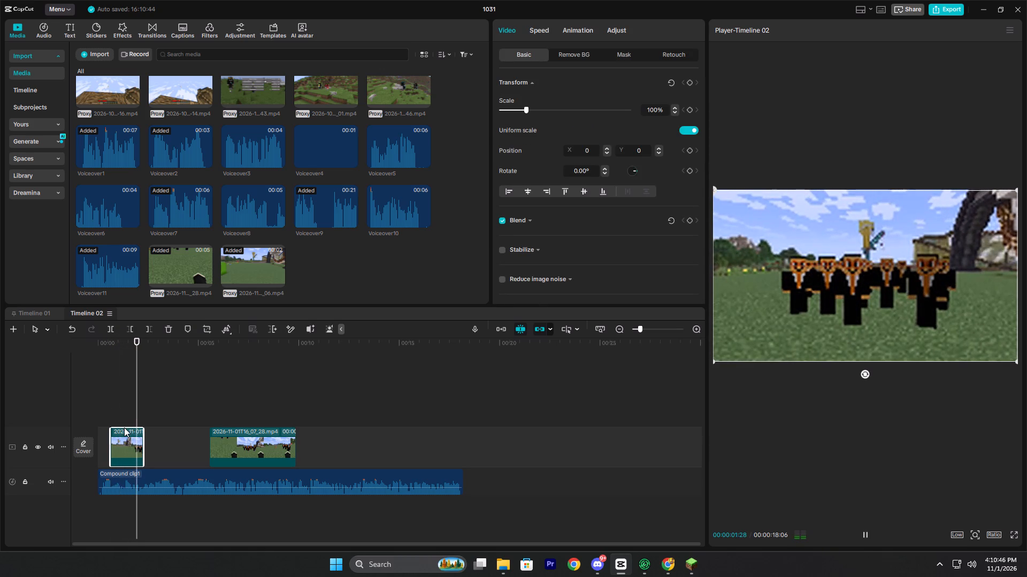
pyautogui.press('w')
# Move the 16_07_28 clip directly against the end of the 16_06_06 clip at 00:00:01:28.
pyautogui.click(225, 435)
pyautogui.moveTo(231, 435); pyautogui.dragTo(194, 438)
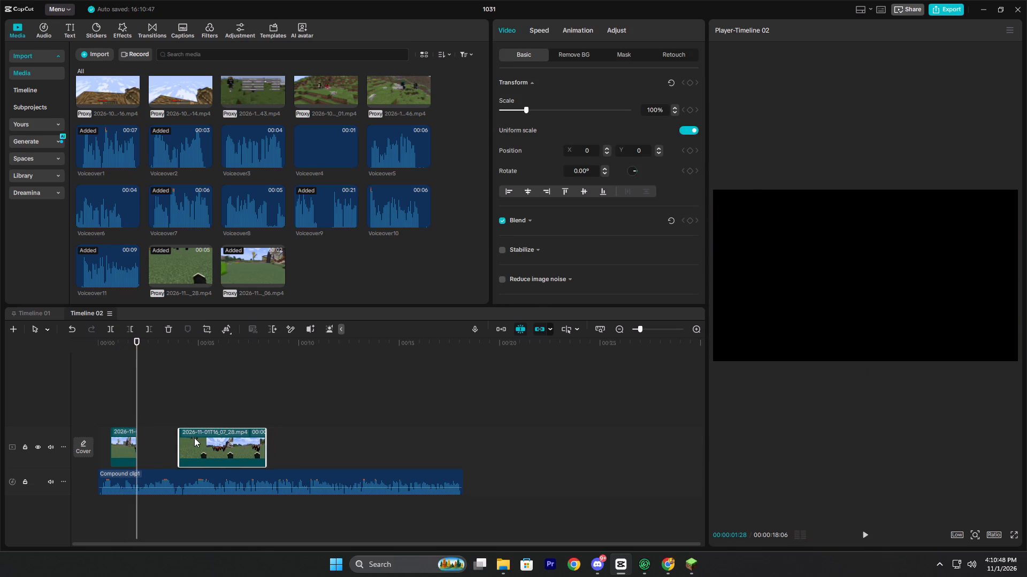
pyautogui.moveTo(194, 438); pyautogui.dragTo(159, 444)
# Trim the start of the 16_07_28 clip up to 00:00:03:25 and close the gap to the crowd clip.
pyautogui.press('space')
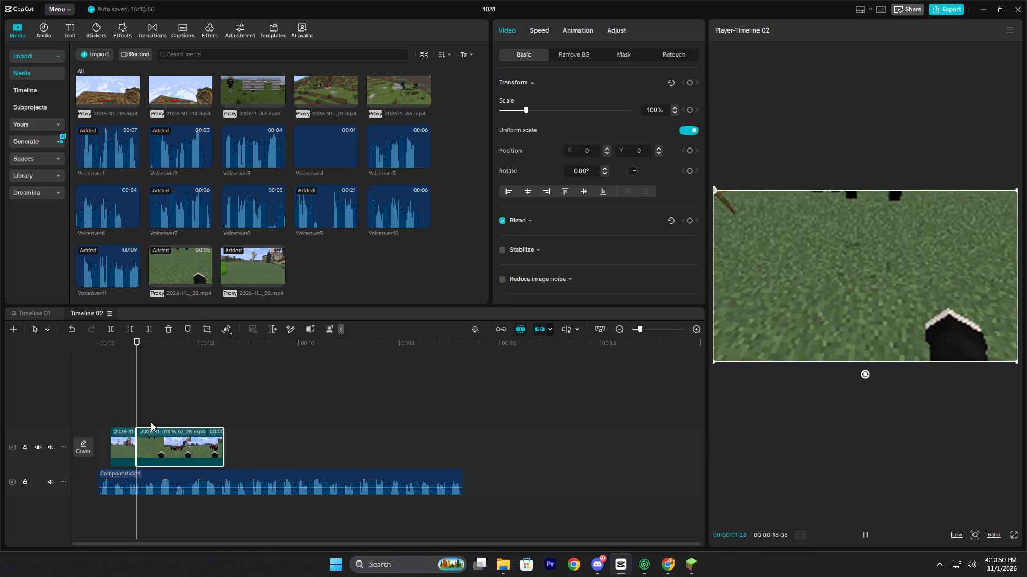
pyautogui.press('space')
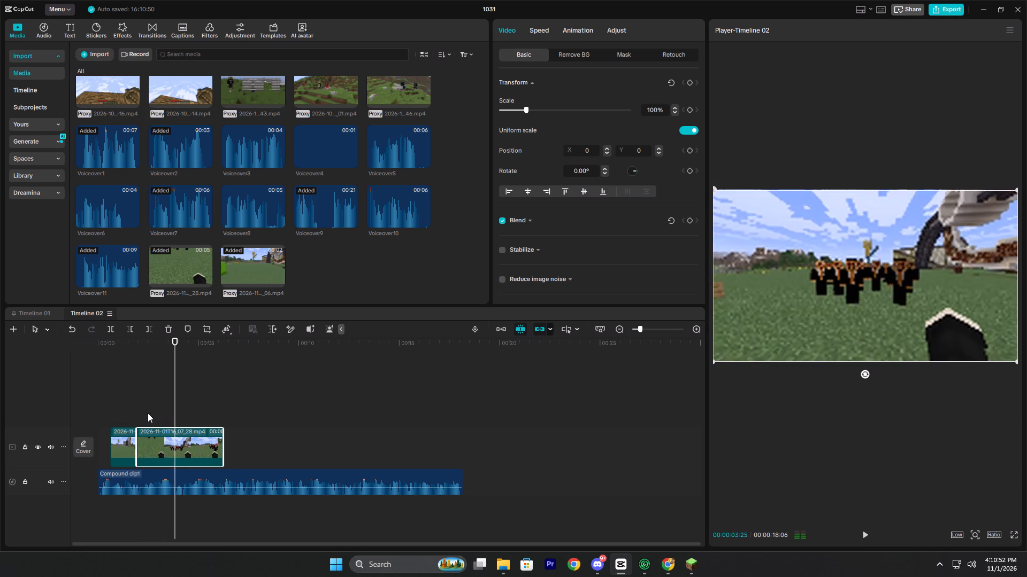
pyautogui.write('q')
pyautogui.moveTo(189, 441); pyautogui.dragTo(154, 441)
# Play the second shot with the voiceover and trim the end of the 16_07_28 clip at 00:00:03:07.
pyautogui.click(141, 407)
pyautogui.click(138, 407)
pyautogui.press('space')
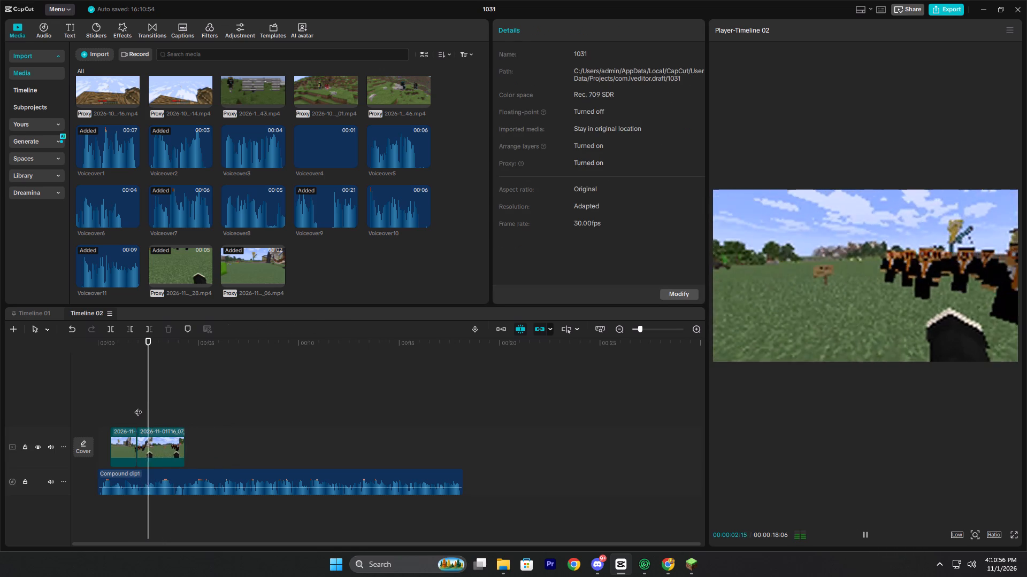
pyautogui.press('space')
pyautogui.write('w')
pyautogui.press('space')
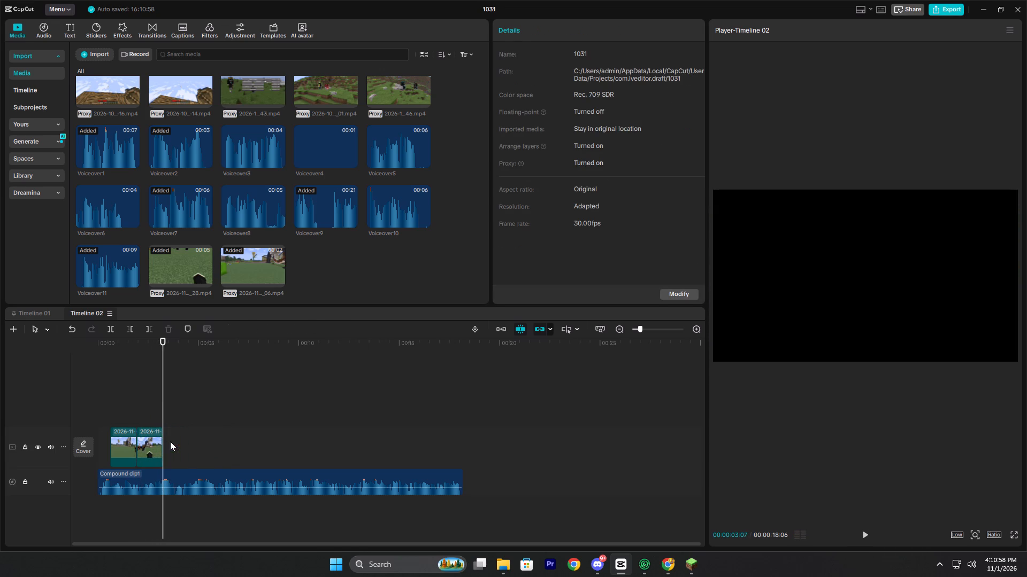
pyautogui.press('space')
pyautogui.click(163, 403)
# Switch to Minecraft, save and quit the open replay, and bring up the replay selection list.
pyautogui.click(685, 555)
pyautogui.doubleClick(562, 326)
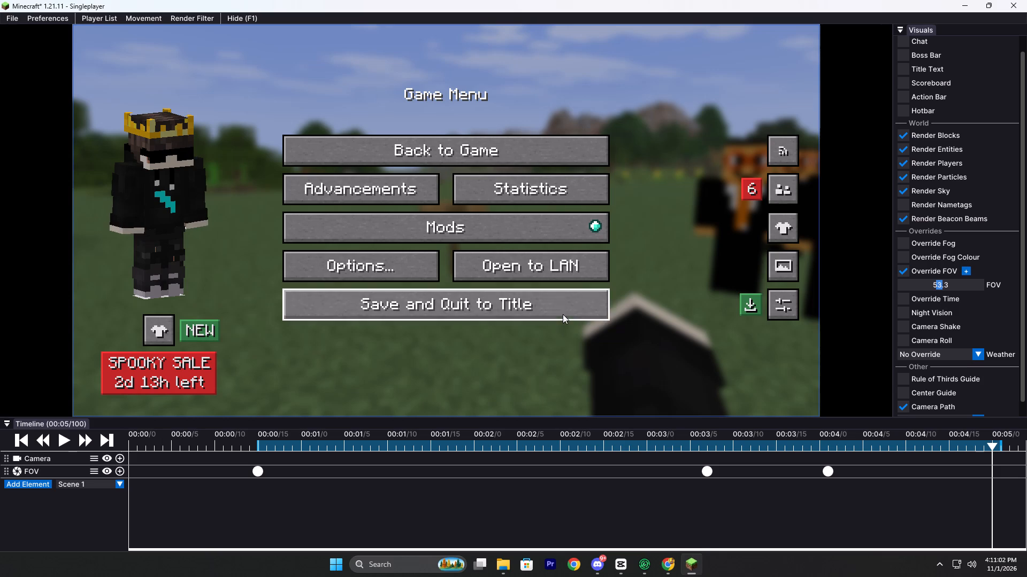
pyautogui.click(564, 308)
pyautogui.click(702, 336)
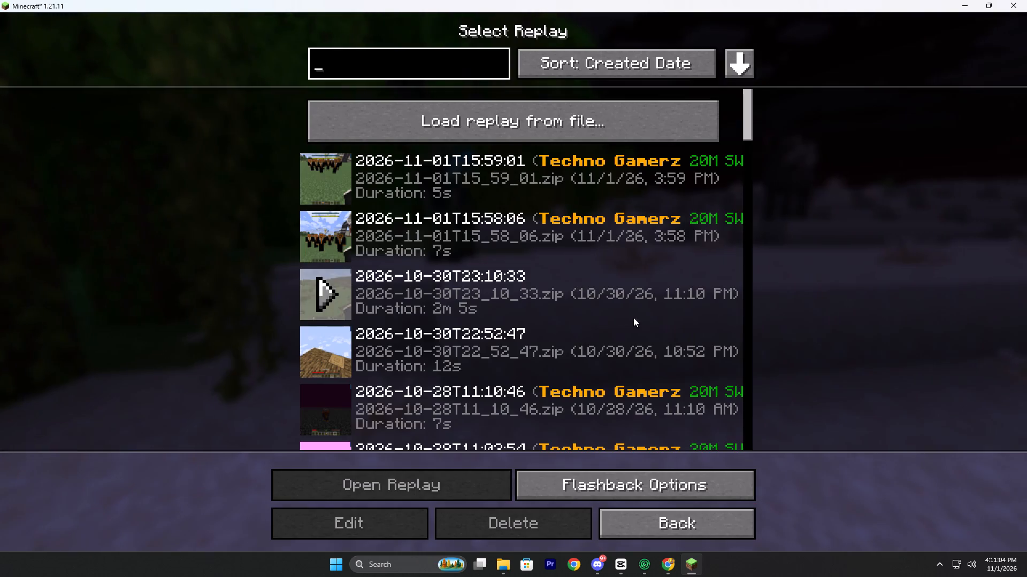
# Browse the older October recordings in the replay list and open the one with the crowned player on the castle path.
pyautogui.moveTo(748, 121); pyautogui.dragTo(773, 298)
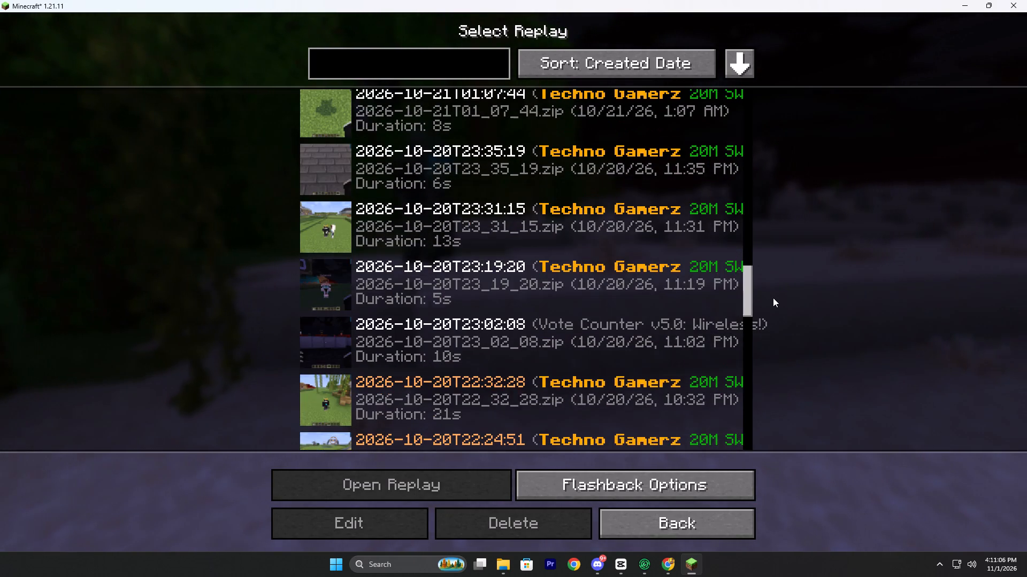
pyautogui.moveTo(773, 298); pyautogui.dragTo(773, 286)
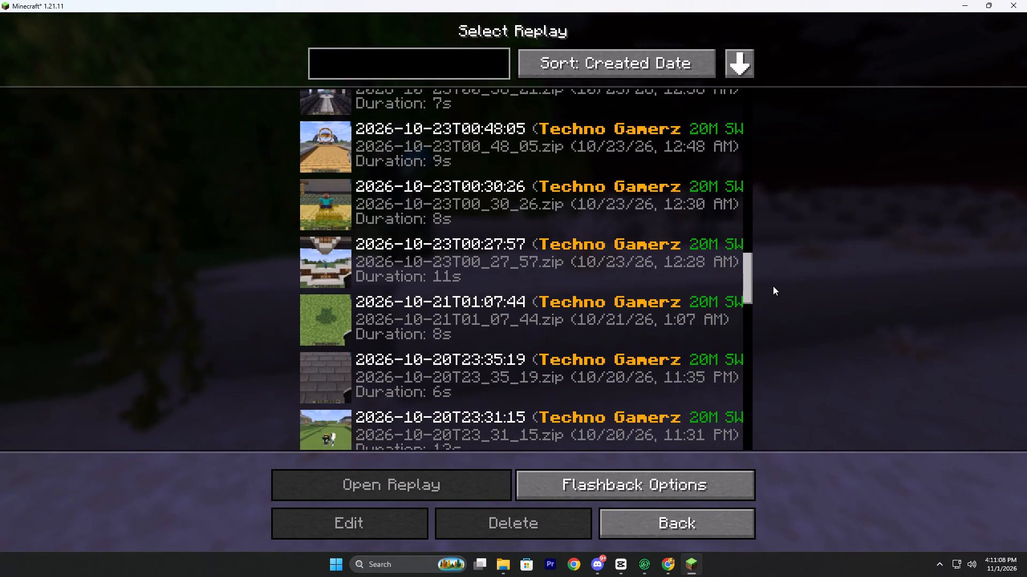
pyautogui.moveTo(773, 286); pyautogui.dragTo(774, 260)
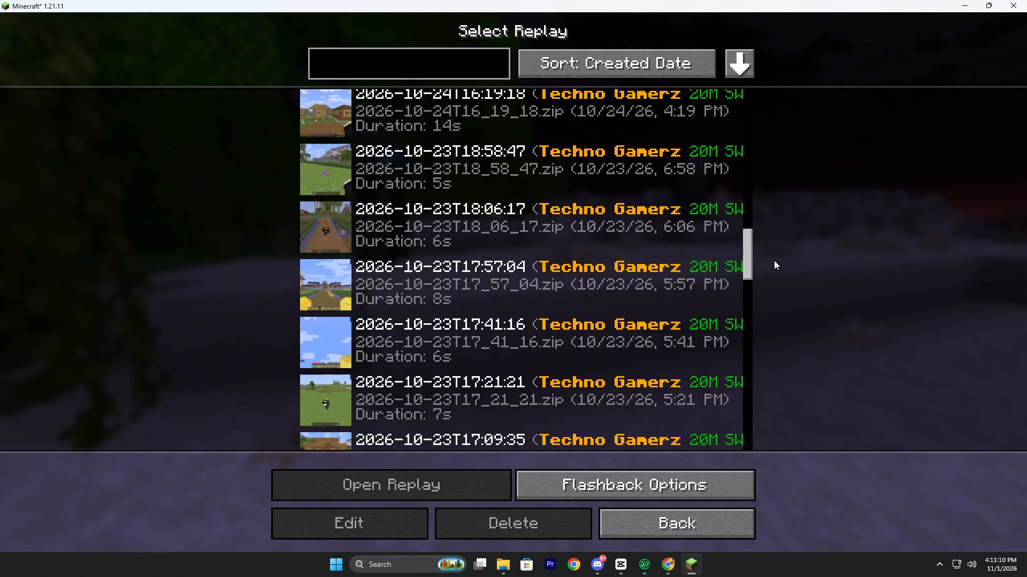
pyautogui.moveTo(774, 260); pyautogui.dragTo(776, 247)
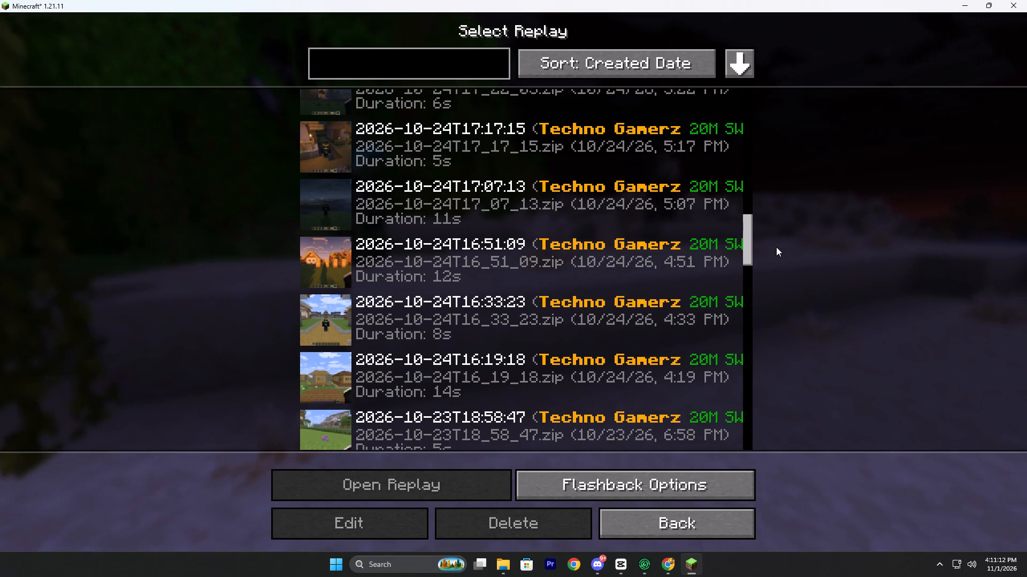
pyautogui.moveTo(776, 247); pyautogui.dragTo(778, 232)
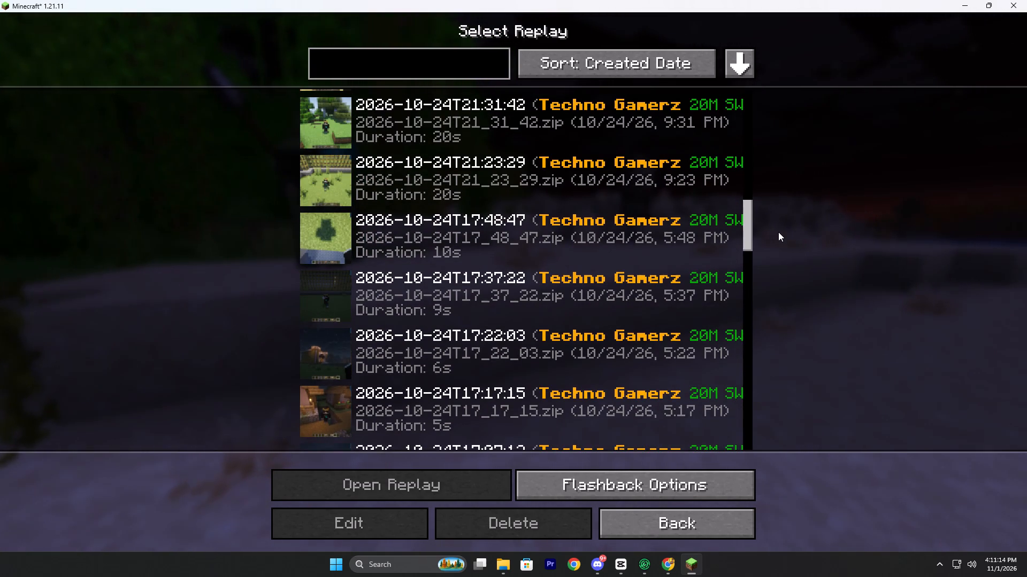
pyautogui.moveTo(778, 232); pyautogui.dragTo(783, 208)
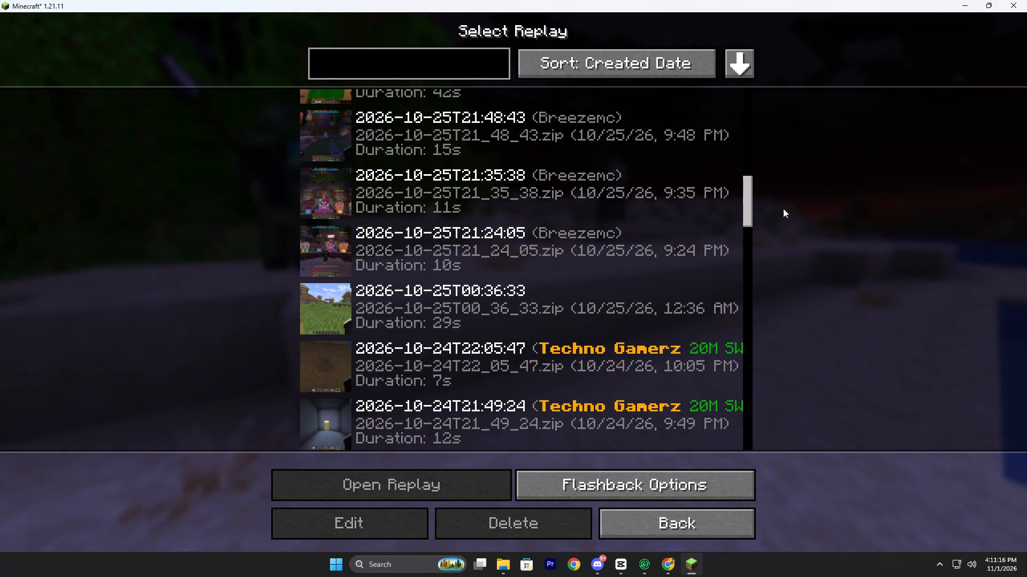
pyautogui.moveTo(783, 208); pyautogui.dragTo(786, 196)
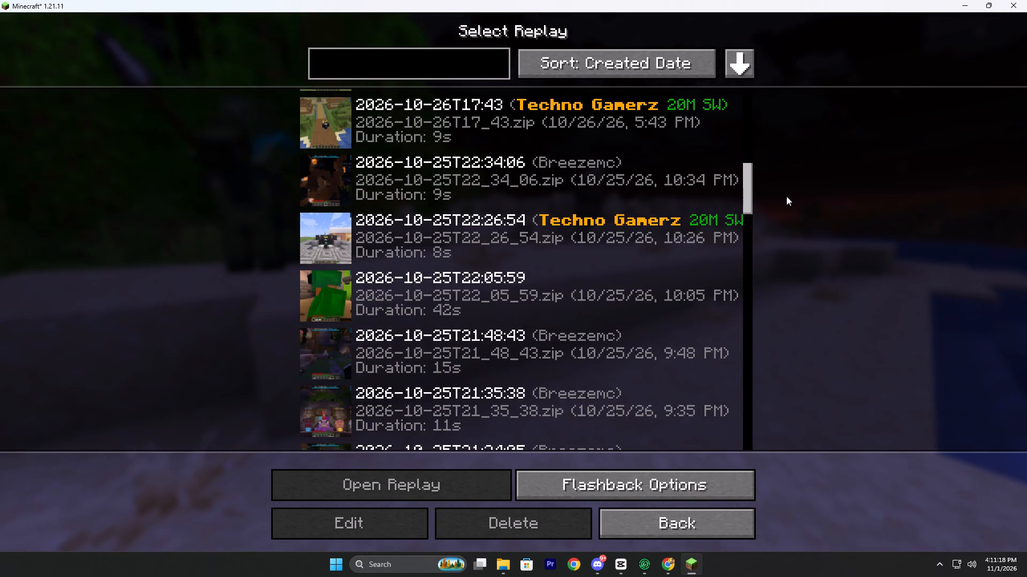
pyautogui.moveTo(786, 196); pyautogui.dragTo(789, 190)
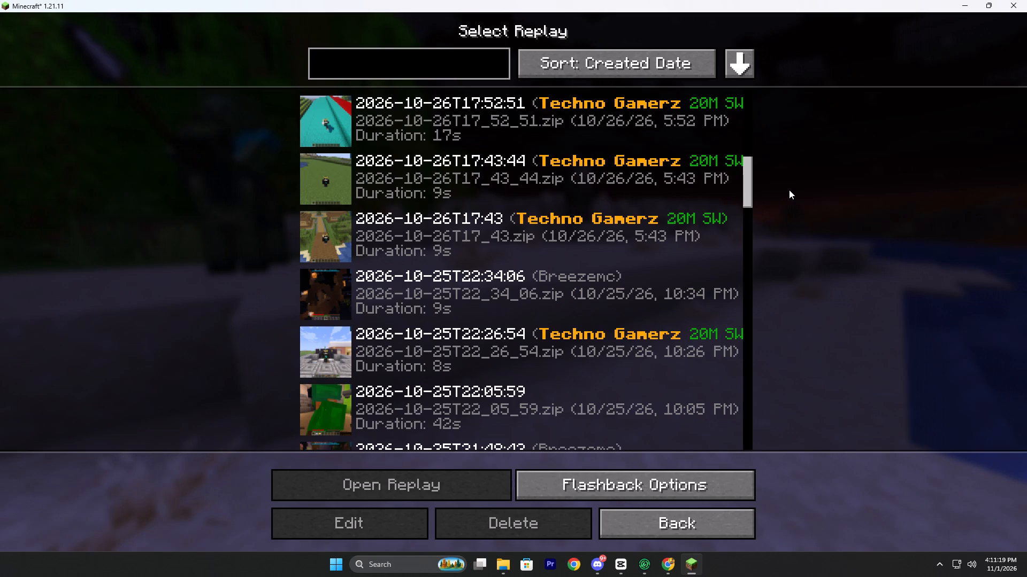
pyautogui.moveTo(789, 190); pyautogui.dragTo(799, 165)
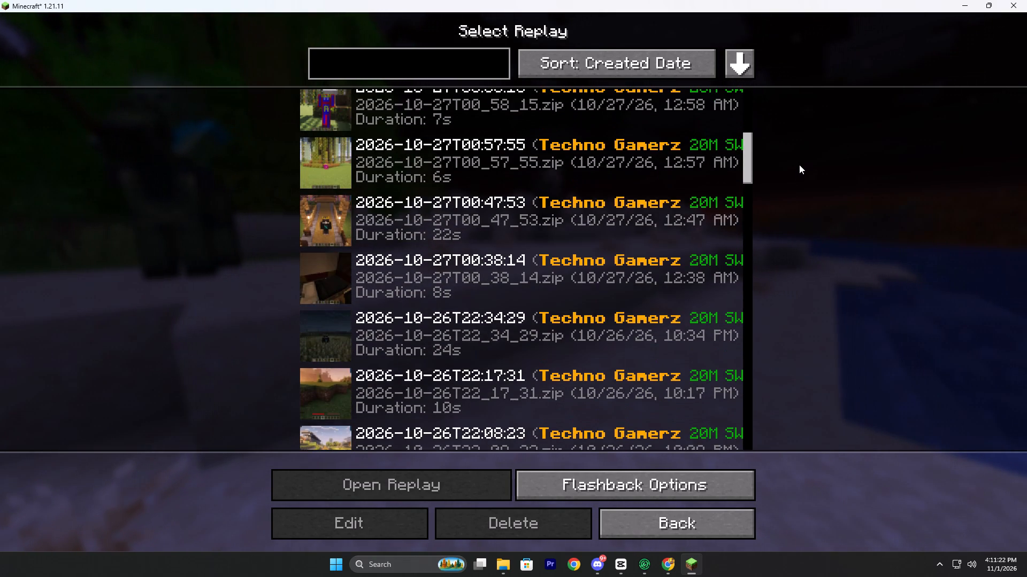
pyautogui.moveTo(799, 165); pyautogui.dragTo(810, 142)
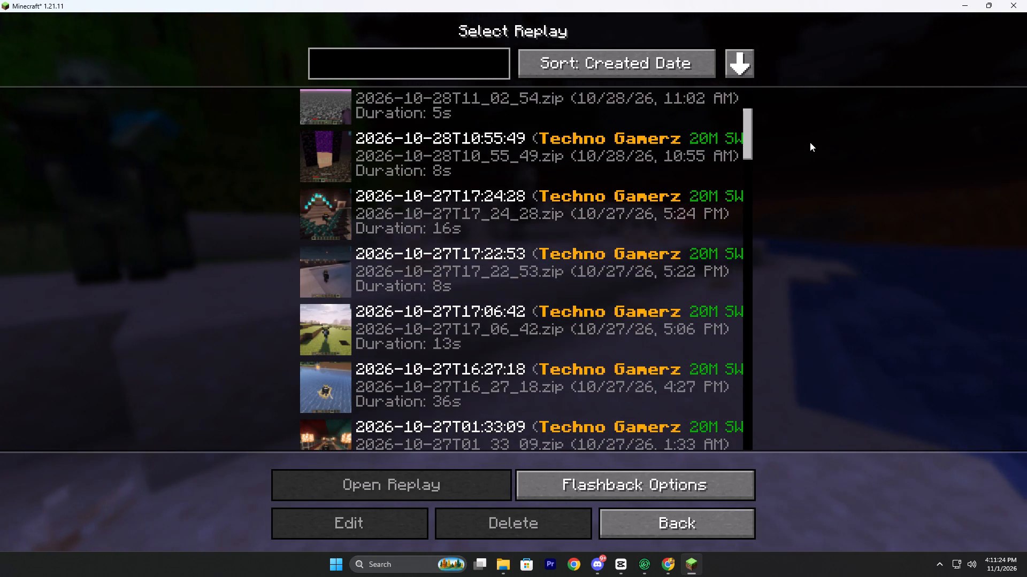
pyautogui.moveTo(810, 142); pyautogui.dragTo(807, 197)
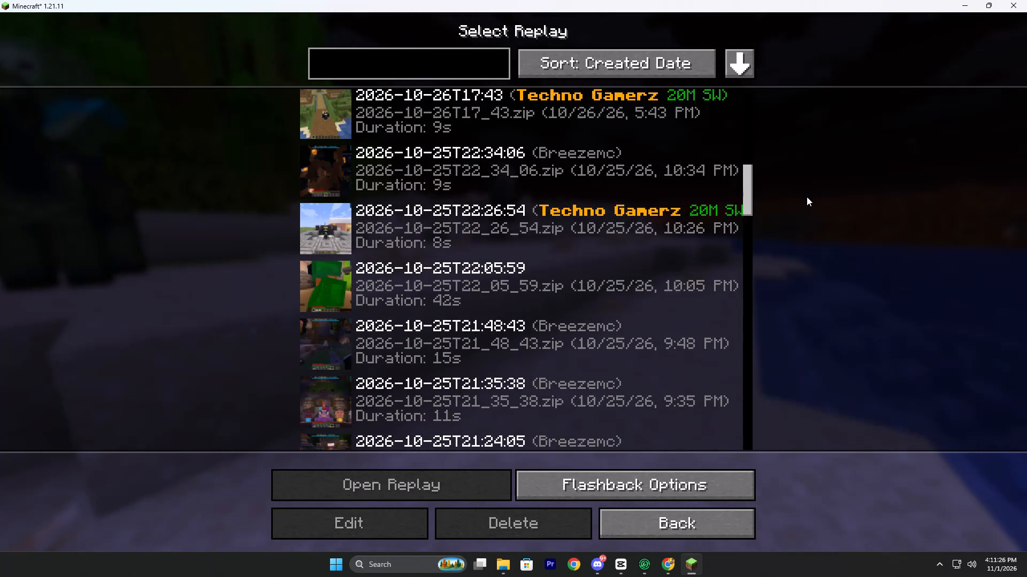
pyautogui.moveTo(807, 197); pyautogui.dragTo(805, 213)
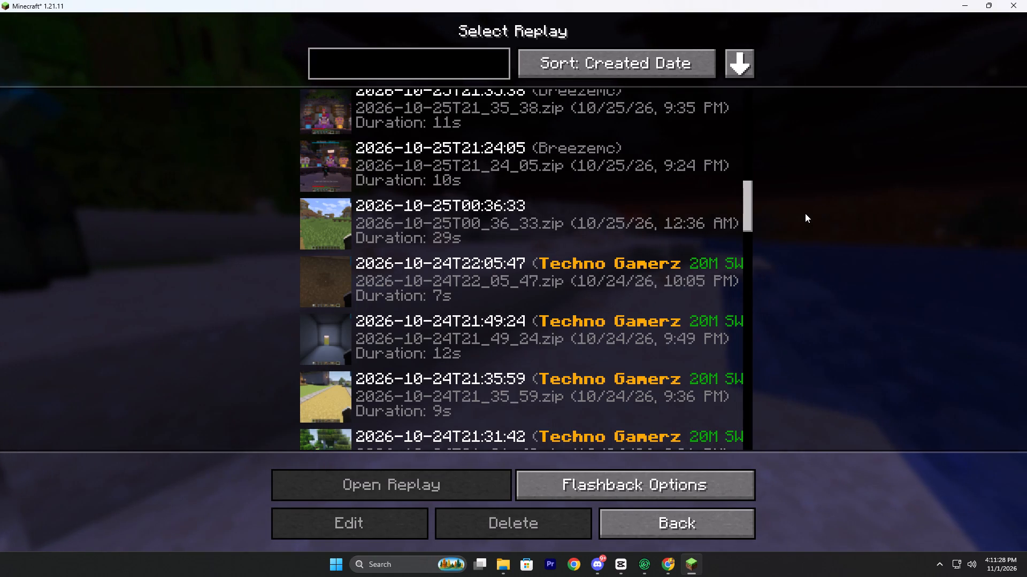
pyautogui.moveTo(805, 213); pyautogui.dragTo(806, 235)
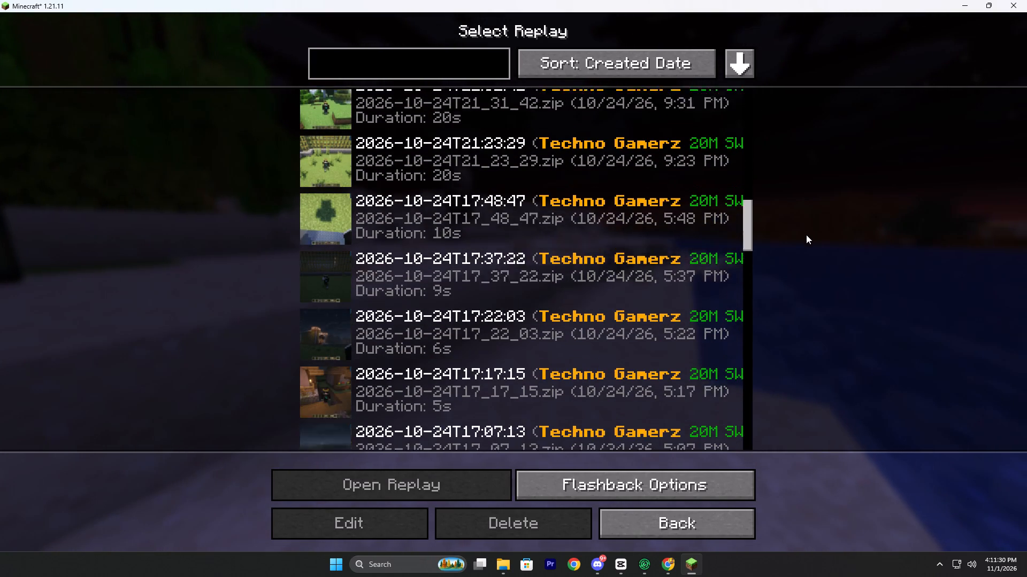
pyautogui.moveTo(806, 235); pyautogui.dragTo(807, 243)
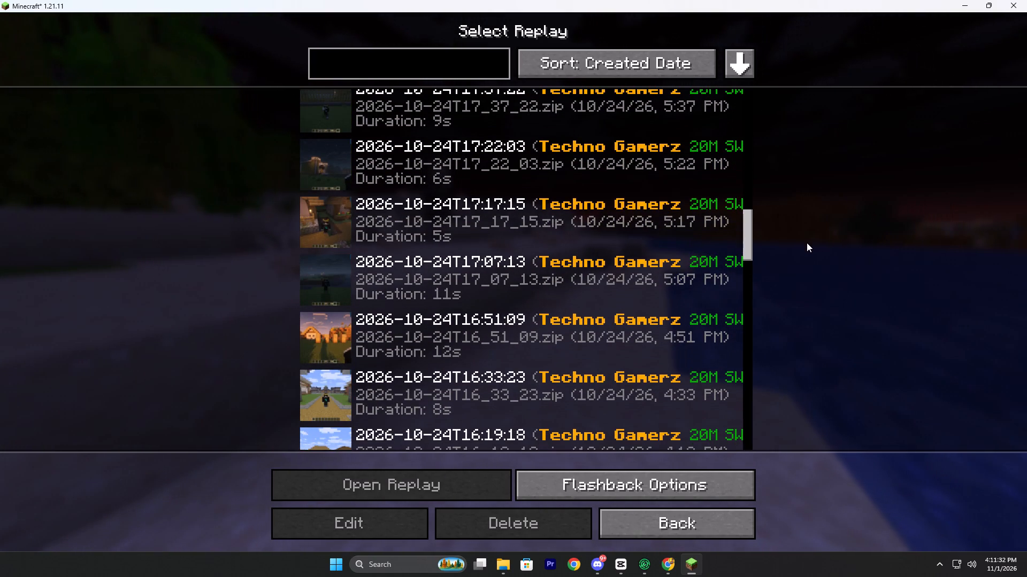
pyautogui.moveTo(807, 243); pyautogui.dragTo(807, 246)
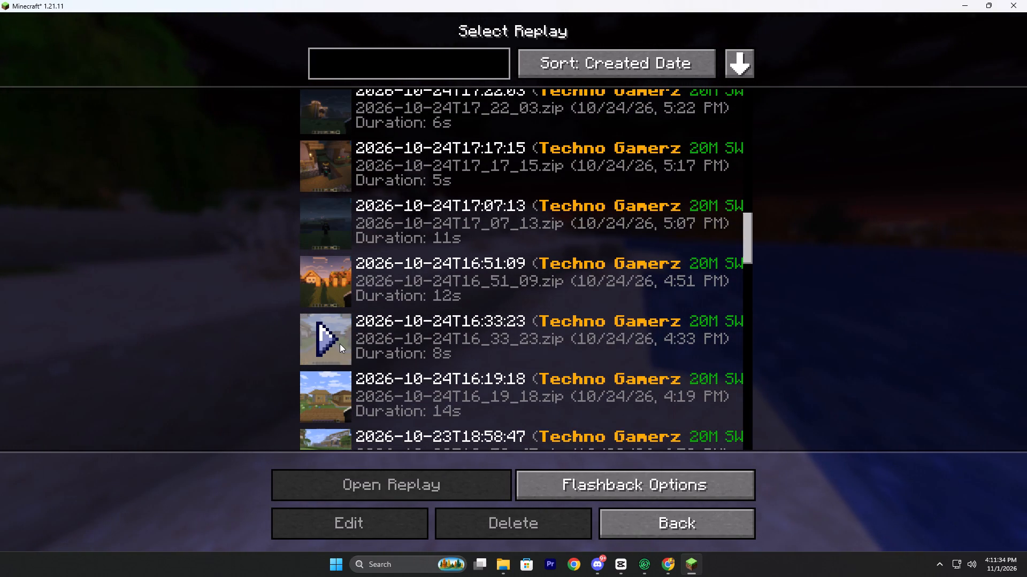
pyautogui.scroll(-2, 393, 340)
pyautogui.click(335, 287)
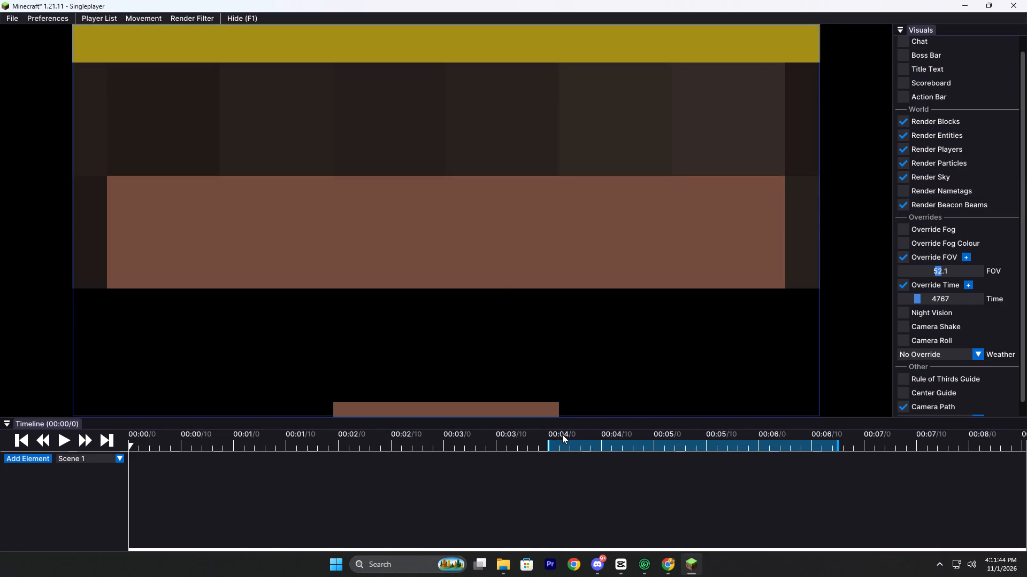
# Move the playhead to tick 83, place the camera in front of the crowned player facing the castle, and centre it with Look At.
pyautogui.click(564, 432)
pyautogui.press('s')
pyautogui.press('w')
pyautogui.press('w')
pyautogui.press('w')
pyautogui.press('w')
pyautogui.press('w')
pyautogui.press('w')
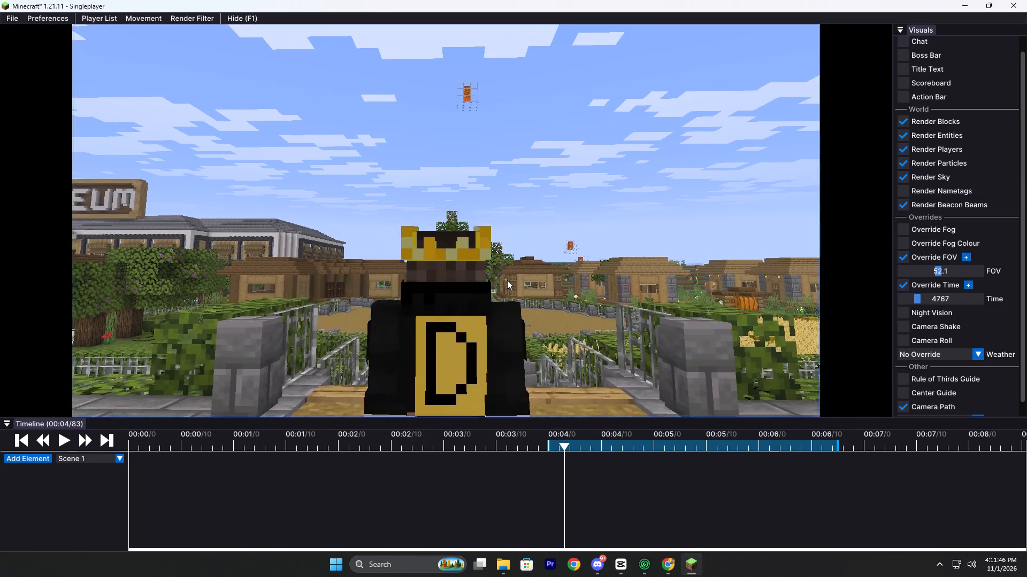
pyautogui.keyDown('ctrl'); pyautogui.moveTo(477, 283); pyautogui.dragTo(513, 282); pyautogui.keyUp('ctrl')
pyautogui.press('w')
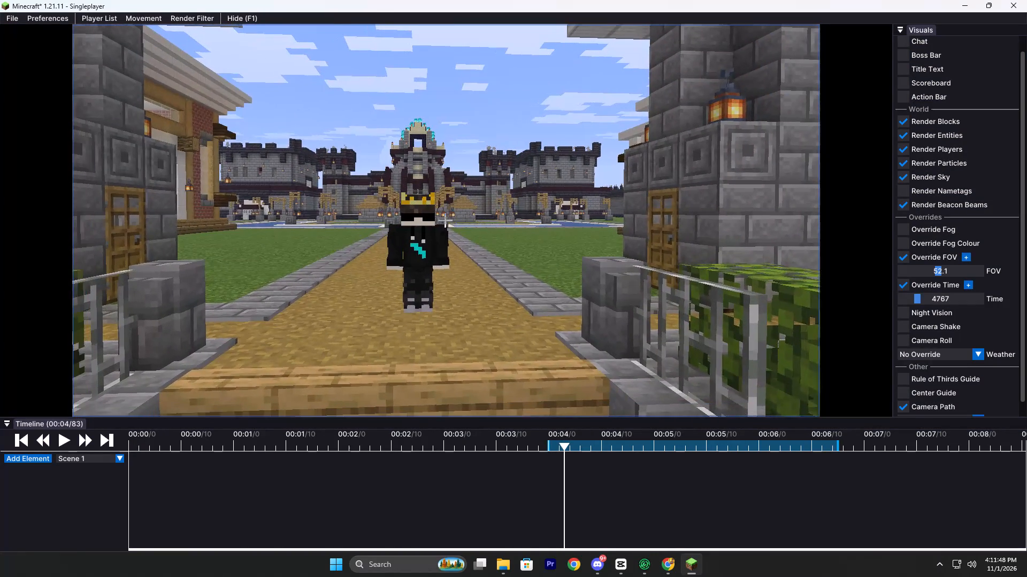
pyautogui.keyDown('ctrl'); pyautogui.moveTo(513, 282); pyautogui.dragTo(513, 282); pyautogui.keyUp('ctrl')
pyautogui.rightClick(446, 220)
pyautogui.click(458, 244)
pyautogui.click(451, 186)
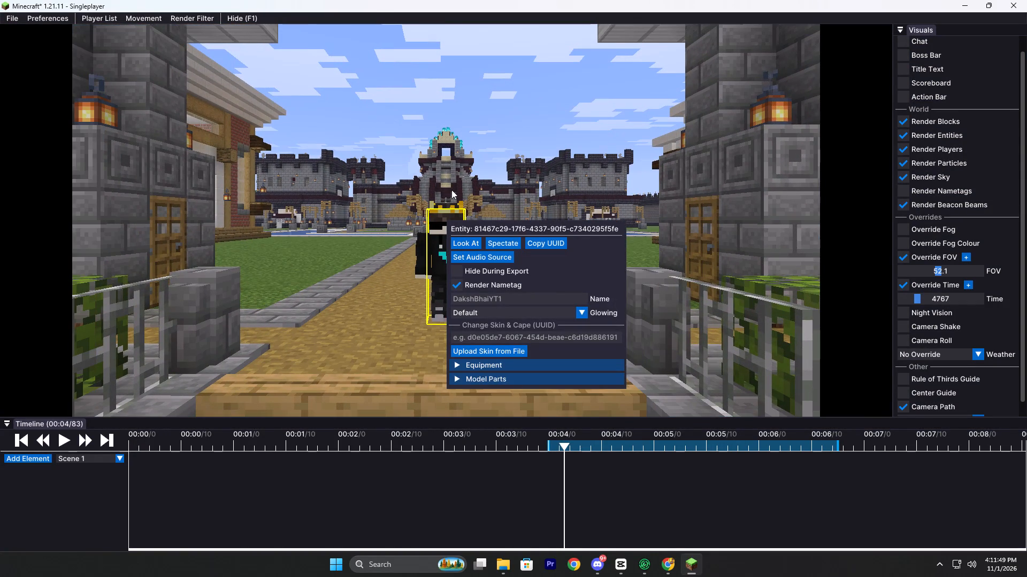
# Play the replay from tick 83 to preview the shot from the new camera position, and pause near tick 132.
pyautogui.click(66, 438)
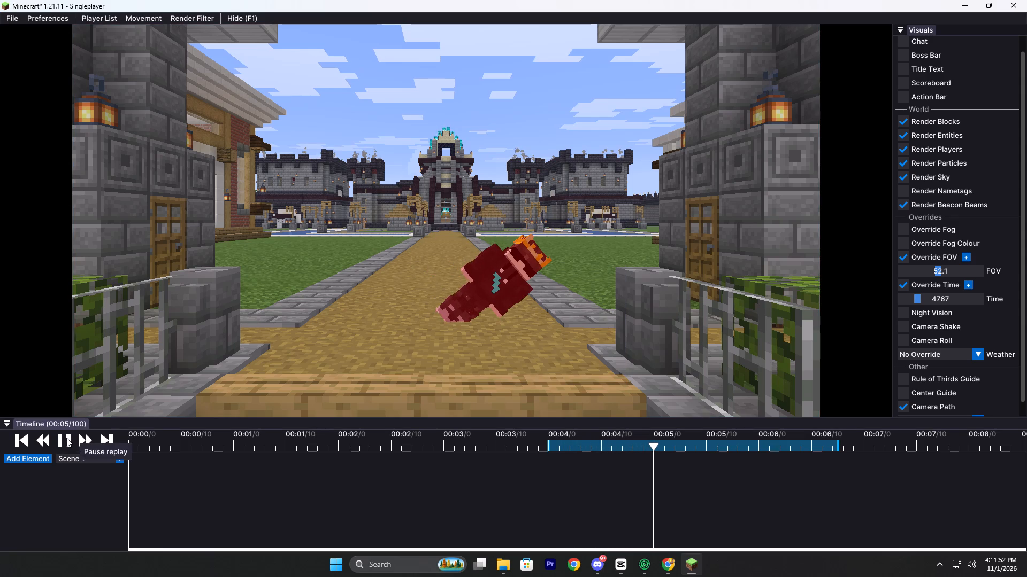
pyautogui.click(66, 438)
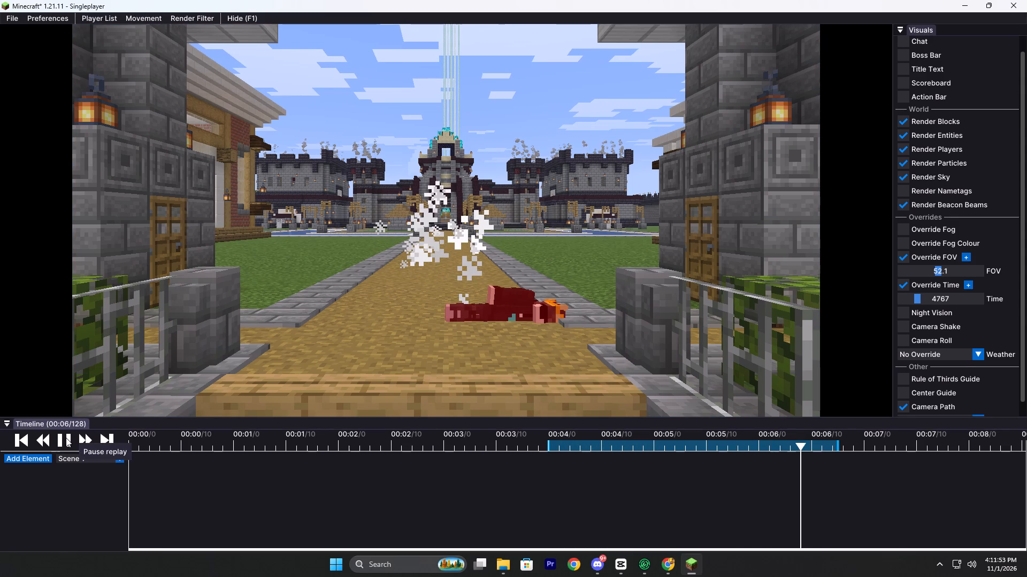
# Export ticks 80 to 135 as a 1920 x 1080, 60 fps MP4 video to the Videos folder under the suggested name.
pyautogui.click(1, 18)
pyautogui.click(5, 18)
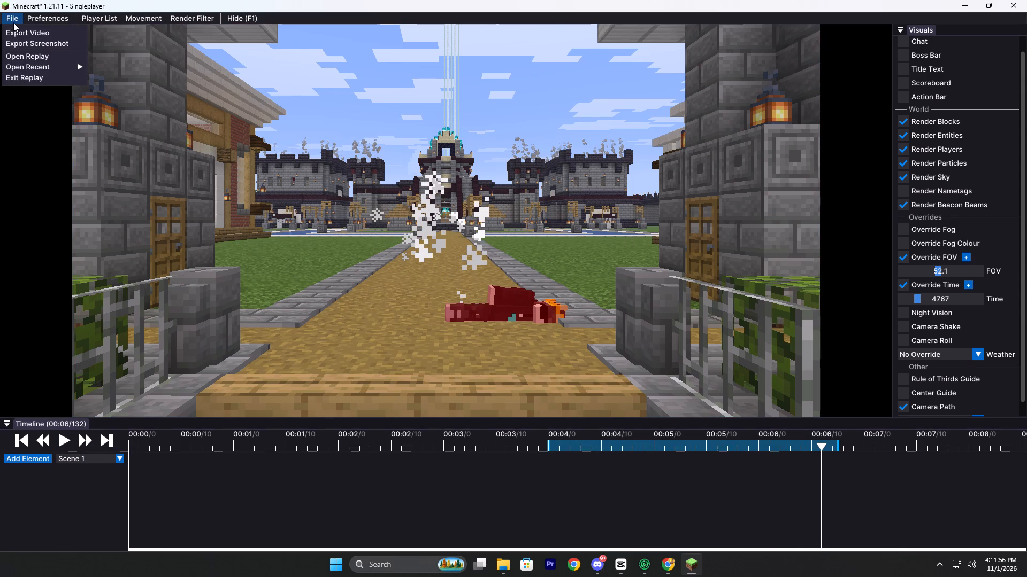
pyautogui.click(35, 37)
pyautogui.click(455, 371)
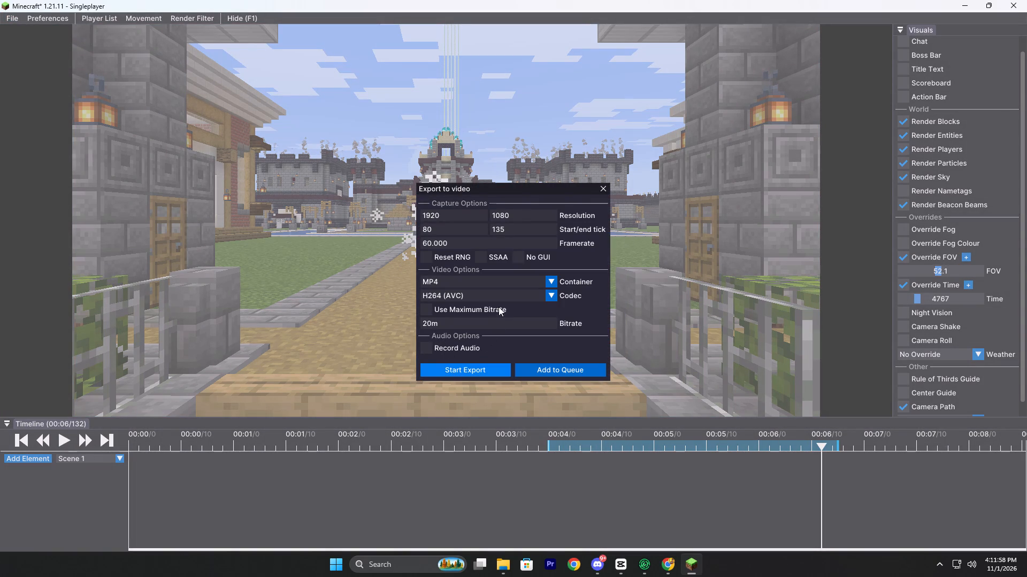
pyautogui.click(432, 284)
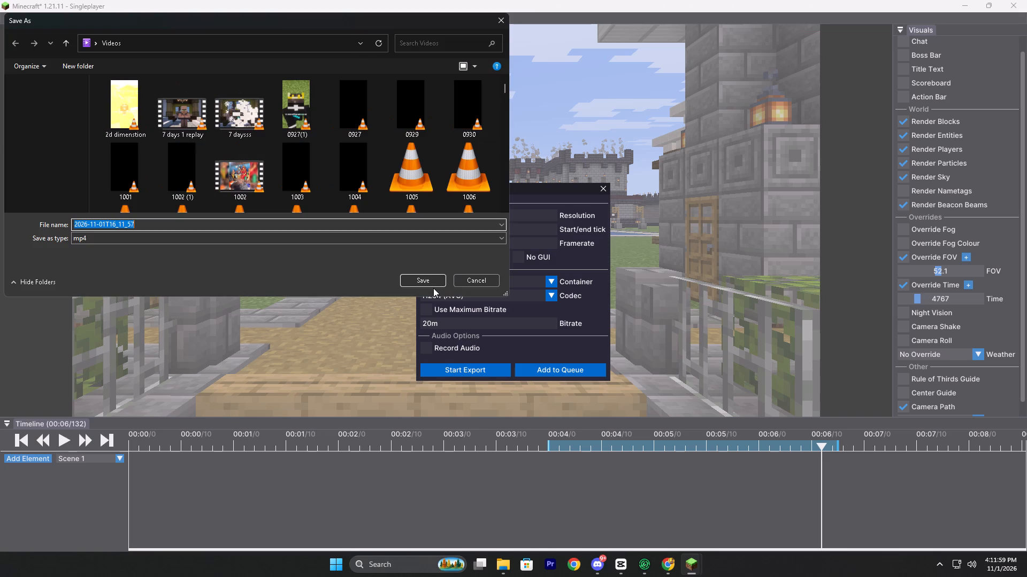
pyautogui.click(429, 275)
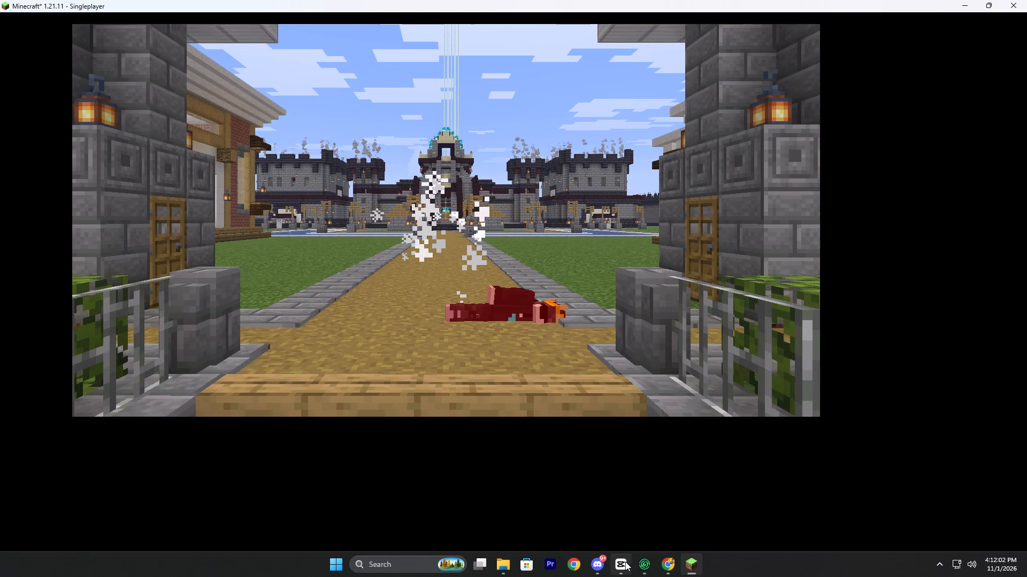
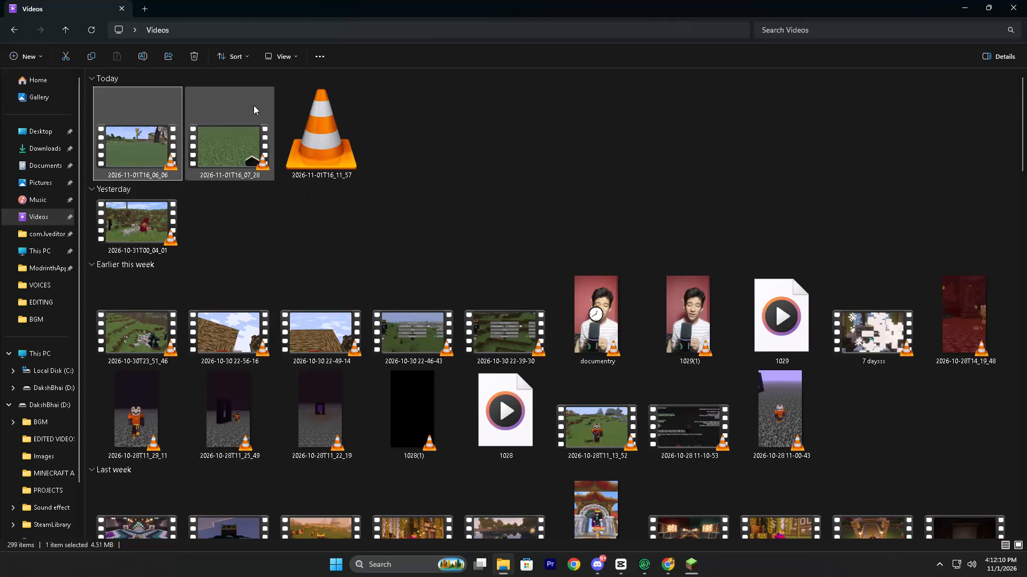
# Add the 2026-11-01T16_11_57 video from the Videos folder to the CapCut main track and start it at about 5 seconds, matching the voiceover.
pyautogui.moveTo(323, 137); pyautogui.dragTo(350, 162)
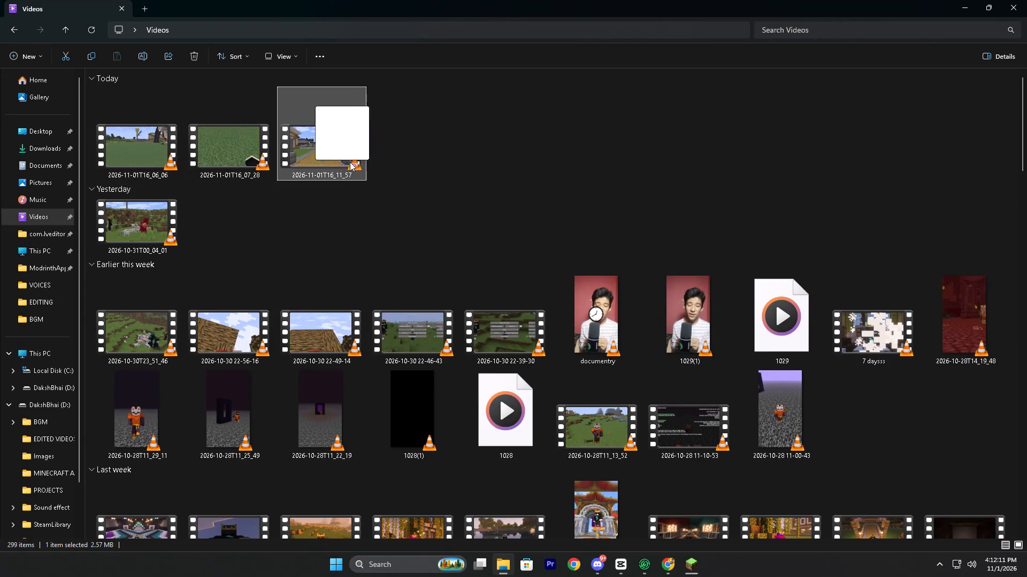
pyautogui.moveTo(350, 162); pyautogui.dragTo(555, 450)
pyautogui.click(163, 412)
pyautogui.press('space')
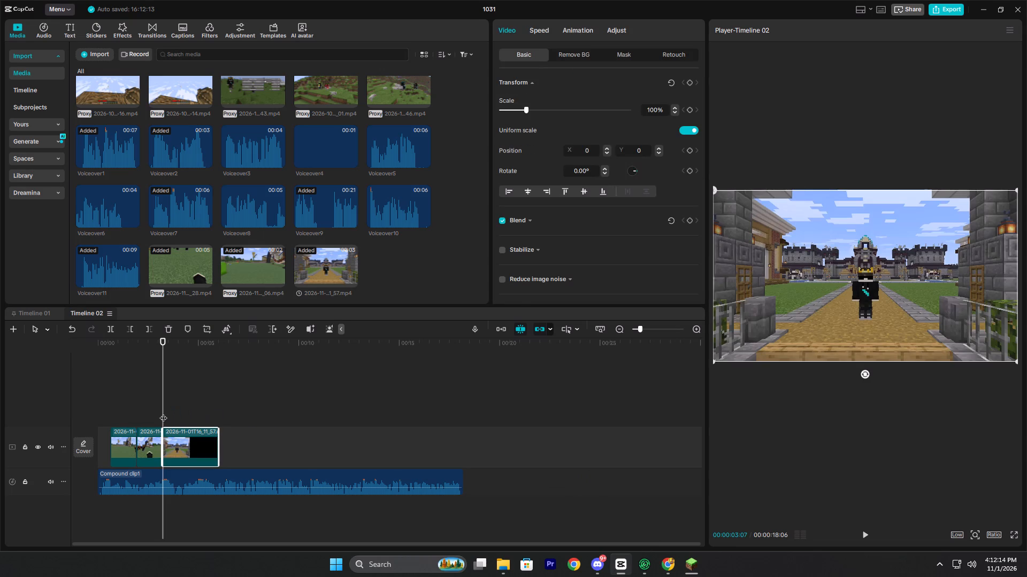
pyautogui.press('space')
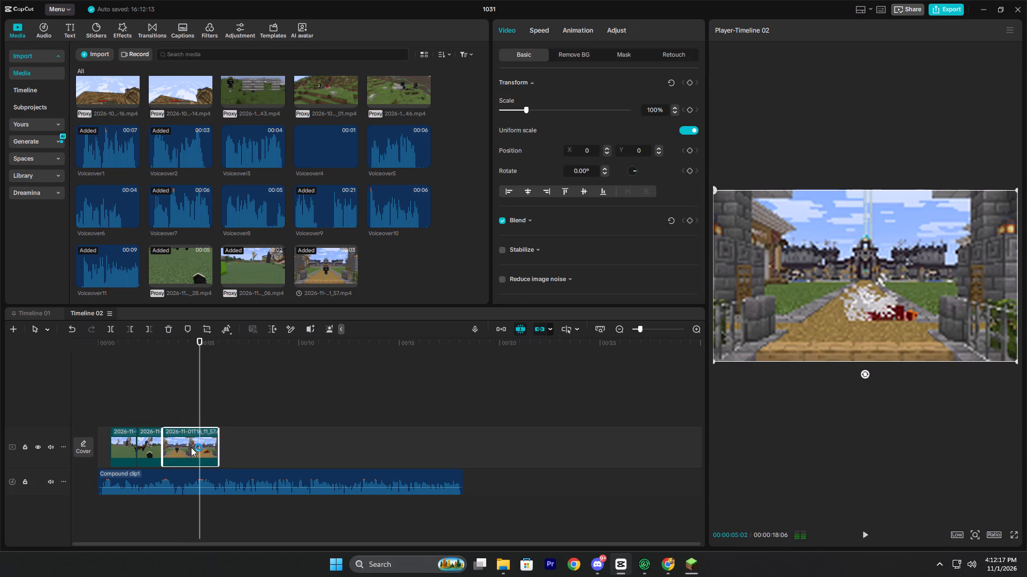
pyautogui.moveTo(191, 447); pyautogui.dragTo(227, 441)
# Split the castle-path clip just after 7 seconds, once the player has fallen.
pyautogui.press('space')
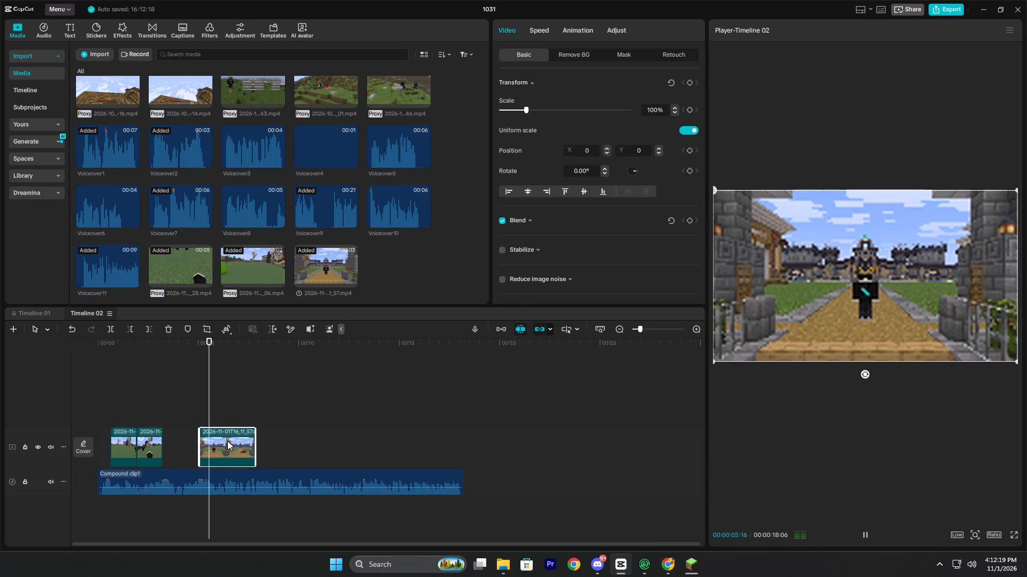
pyautogui.press('space')
pyautogui.press('space')
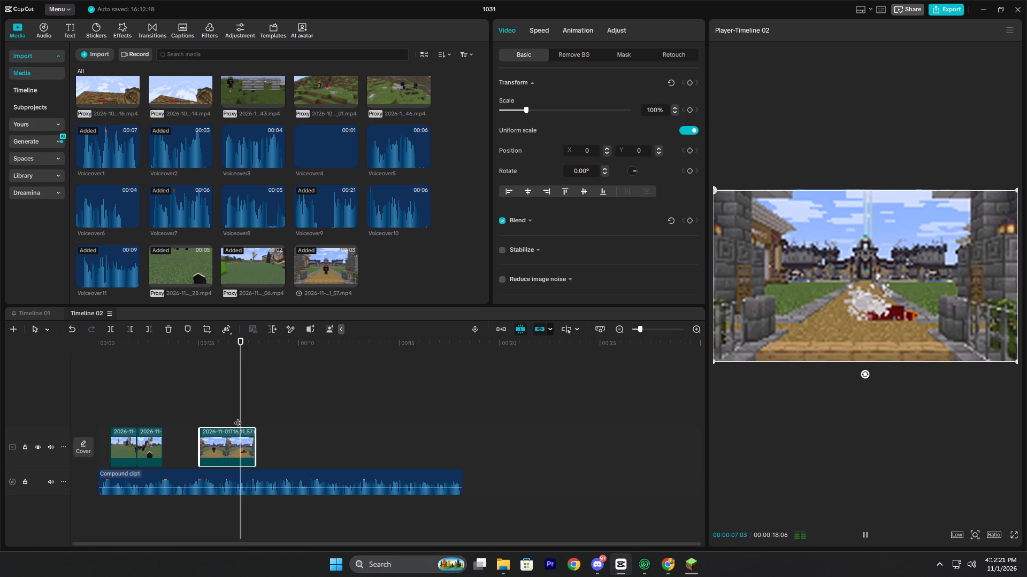
pyautogui.press('space')
pyautogui.hotkey('ctrl', 'b')
# Play the castle-path clip past the split and again from its start to check its timing against the voiceover.
pyautogui.press('space')
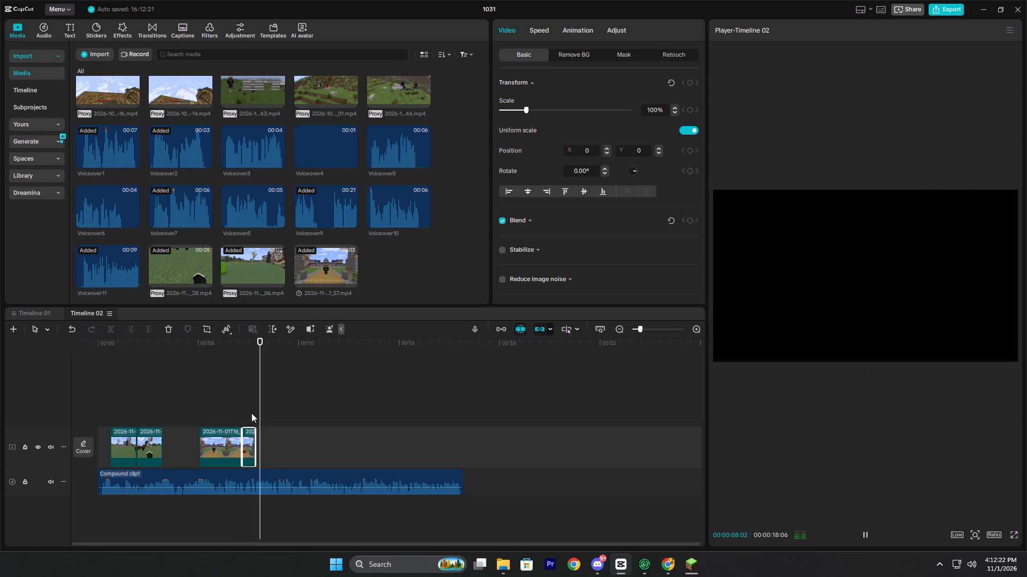
pyautogui.press('space')
pyautogui.click(220, 408)
pyautogui.press('space')
pyautogui.click(207, 407)
pyautogui.click(202, 408)
pyautogui.press('space')
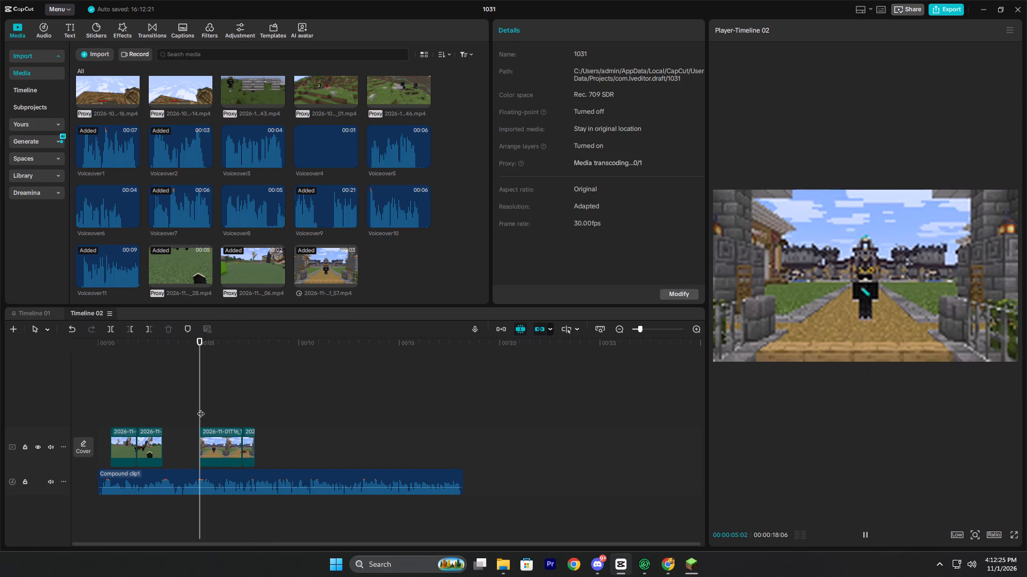
pyautogui.press('space')
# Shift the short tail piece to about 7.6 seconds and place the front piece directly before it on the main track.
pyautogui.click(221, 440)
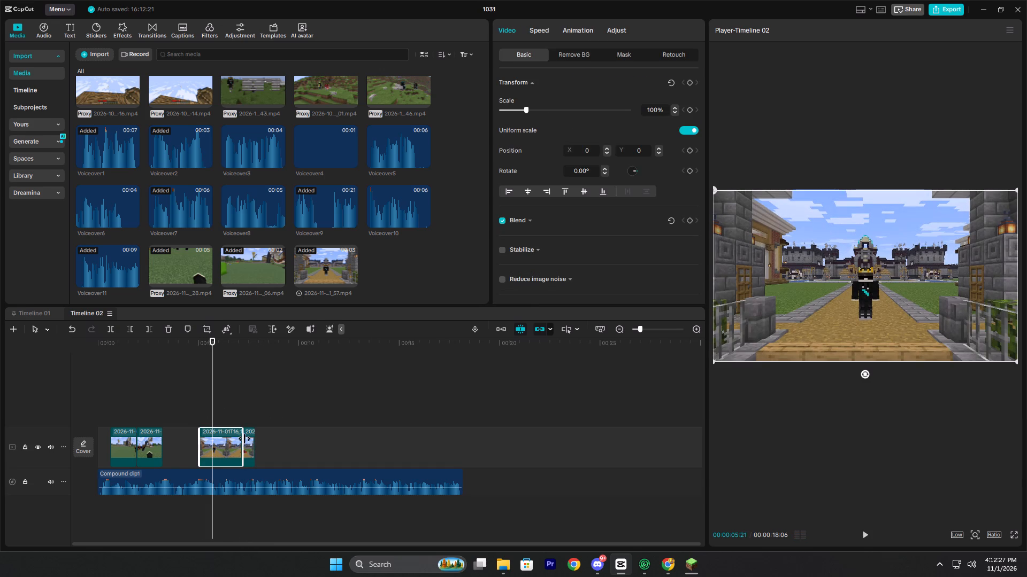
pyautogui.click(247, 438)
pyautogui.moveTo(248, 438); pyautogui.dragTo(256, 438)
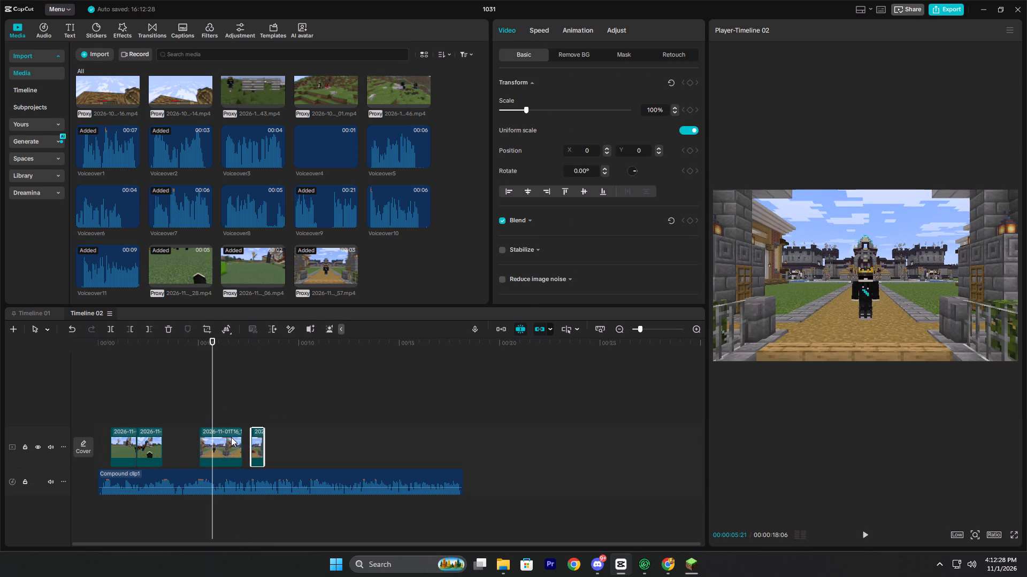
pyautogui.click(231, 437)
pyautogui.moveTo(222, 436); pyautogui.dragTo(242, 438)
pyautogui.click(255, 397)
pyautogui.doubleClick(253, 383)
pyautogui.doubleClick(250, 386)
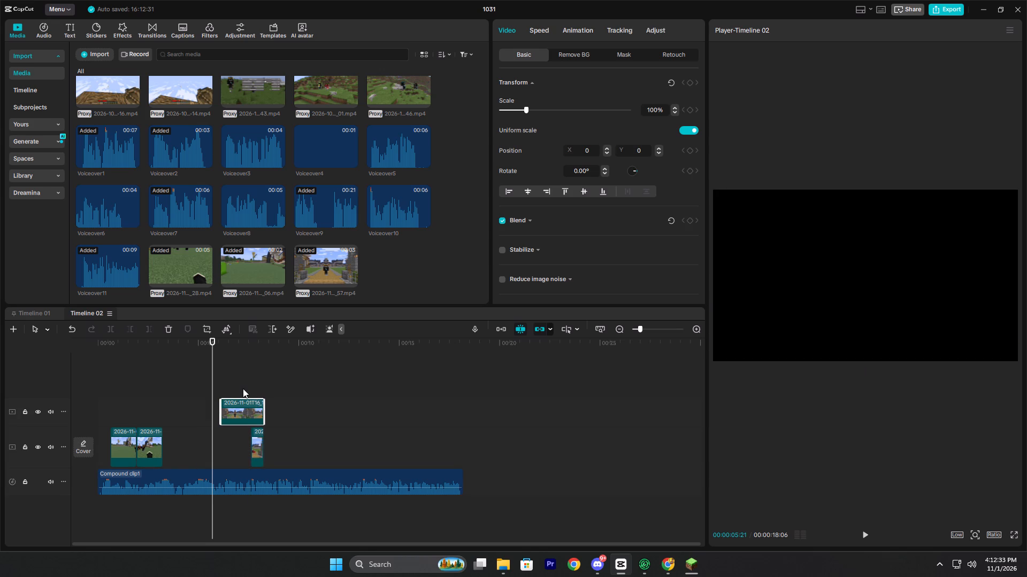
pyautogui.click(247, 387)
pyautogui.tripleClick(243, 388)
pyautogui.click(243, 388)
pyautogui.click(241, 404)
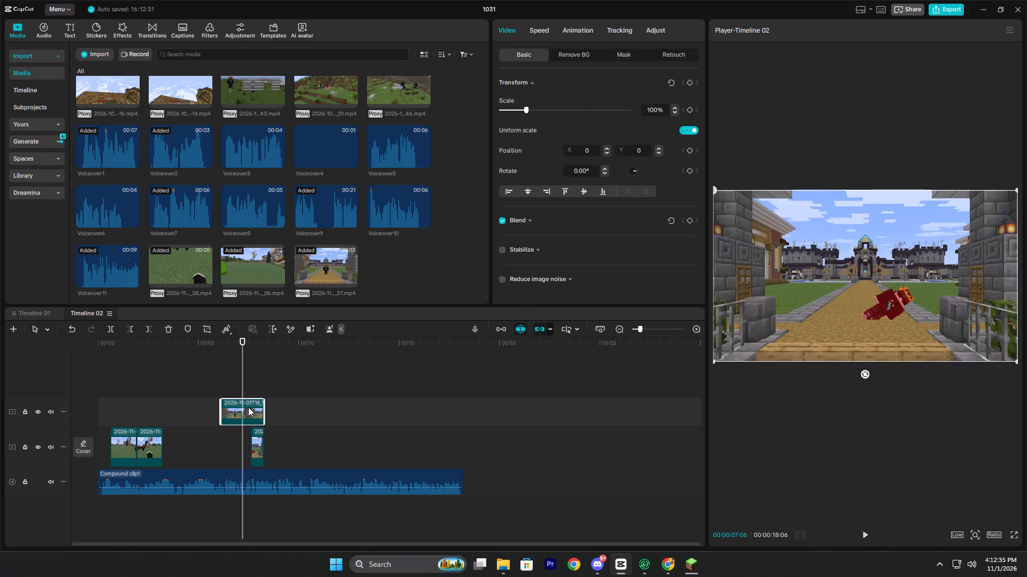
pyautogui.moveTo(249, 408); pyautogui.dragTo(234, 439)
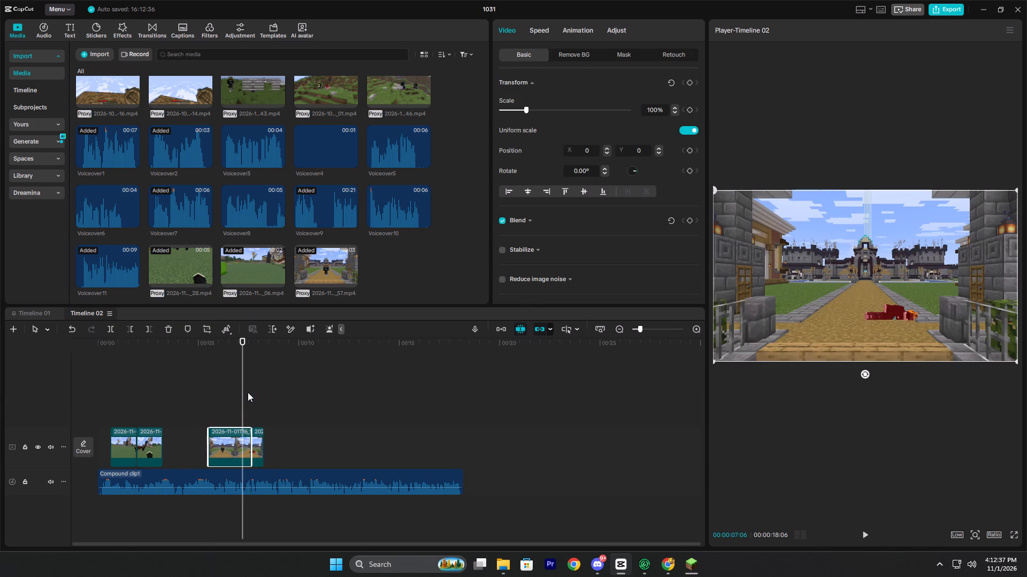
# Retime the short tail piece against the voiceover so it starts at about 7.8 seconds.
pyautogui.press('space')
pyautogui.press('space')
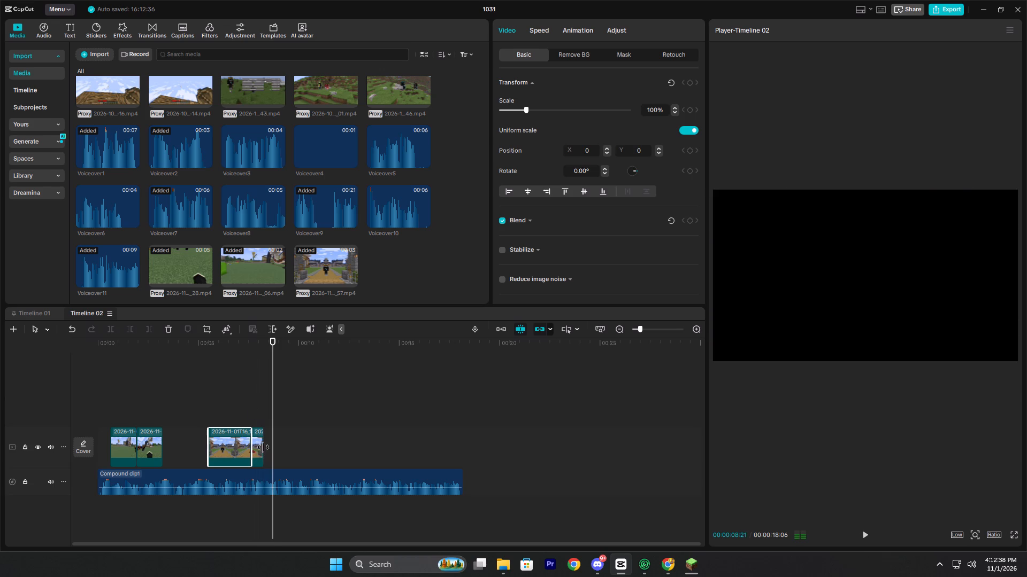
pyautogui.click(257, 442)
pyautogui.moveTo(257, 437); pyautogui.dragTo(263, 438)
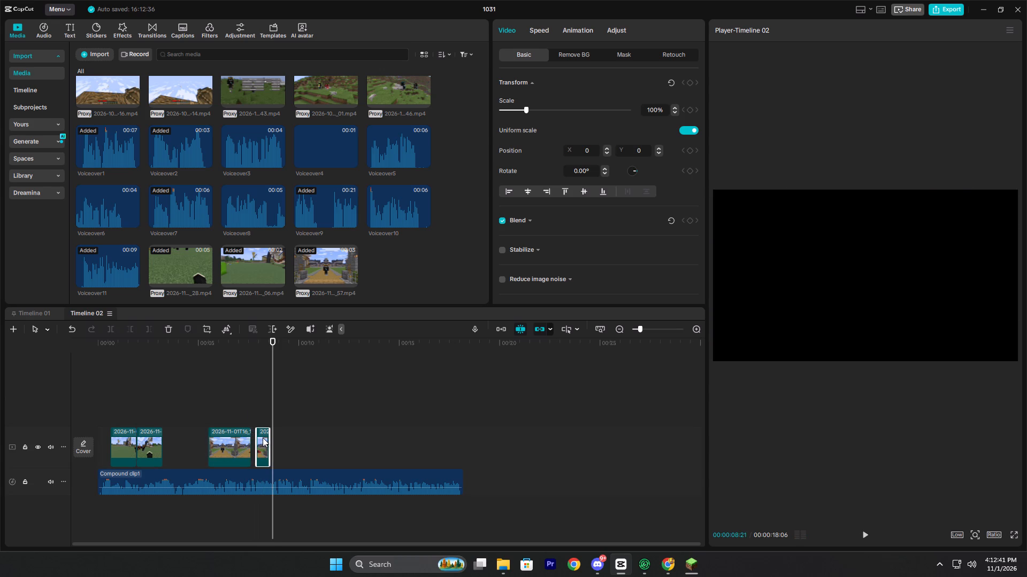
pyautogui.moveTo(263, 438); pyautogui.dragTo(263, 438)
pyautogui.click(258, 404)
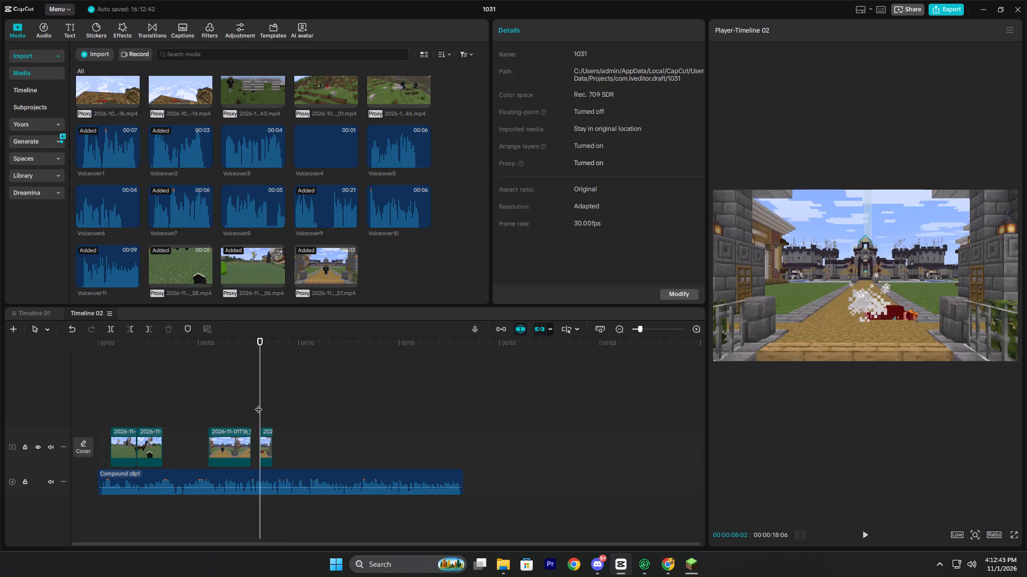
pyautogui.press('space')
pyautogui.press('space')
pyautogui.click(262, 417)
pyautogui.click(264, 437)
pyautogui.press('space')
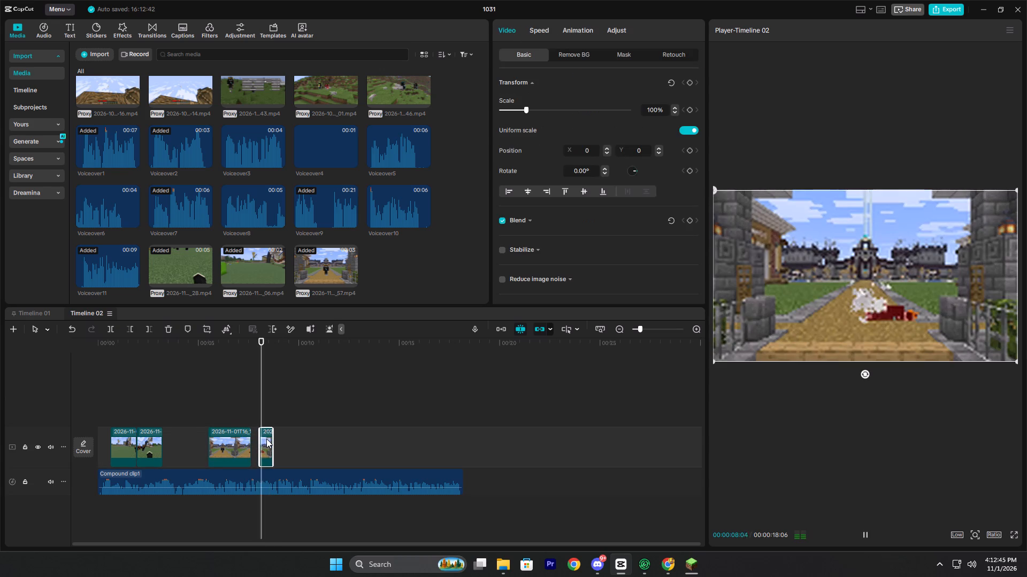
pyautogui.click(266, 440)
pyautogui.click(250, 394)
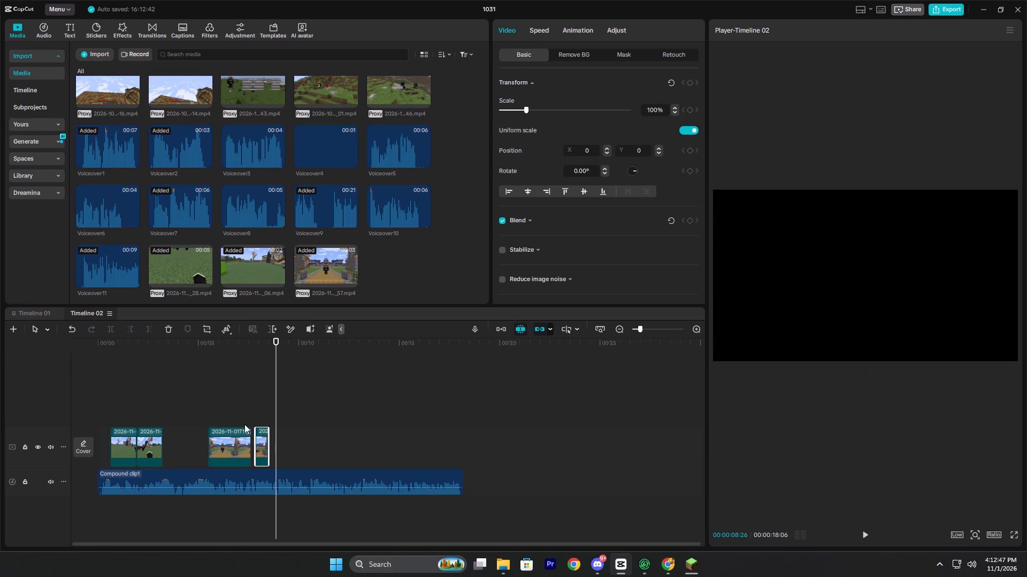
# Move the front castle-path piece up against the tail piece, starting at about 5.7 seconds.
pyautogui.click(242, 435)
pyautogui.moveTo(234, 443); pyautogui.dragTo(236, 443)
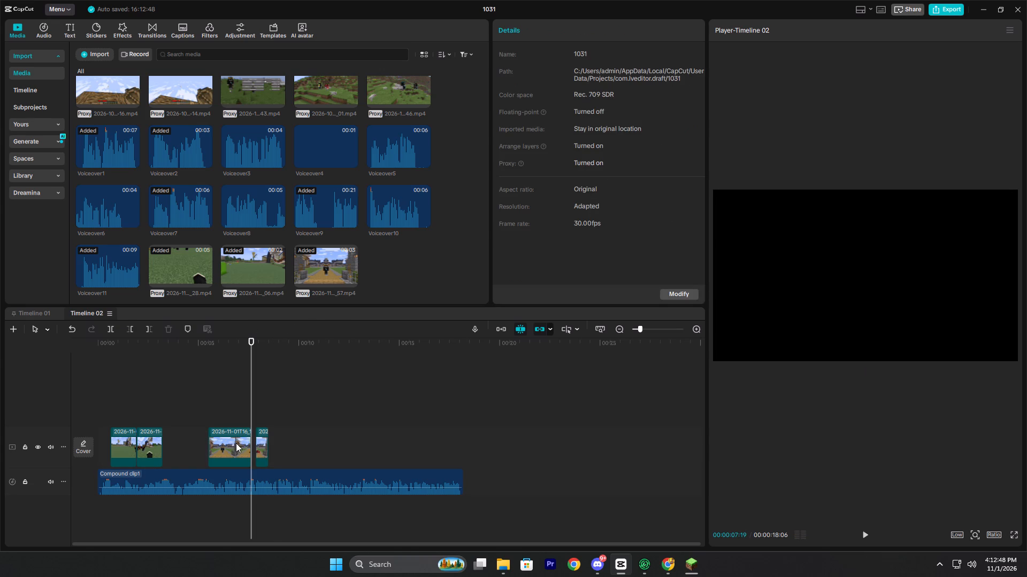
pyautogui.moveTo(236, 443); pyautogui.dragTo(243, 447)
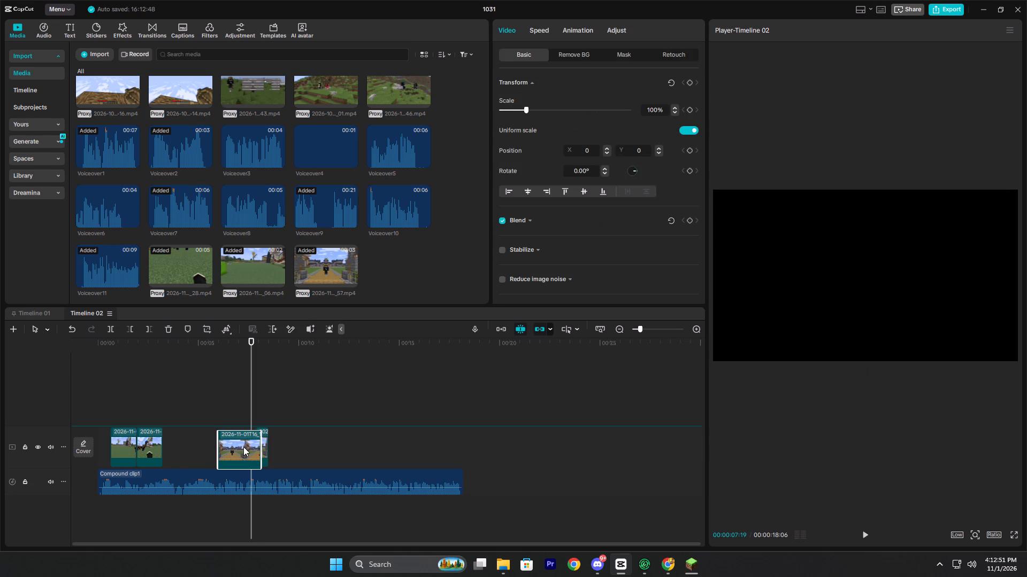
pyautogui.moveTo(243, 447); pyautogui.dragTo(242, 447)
# Replay the start of the castle-path shot several times to examine when the player falls relative to the voiceover.
pyautogui.click(216, 406)
pyautogui.press('space')
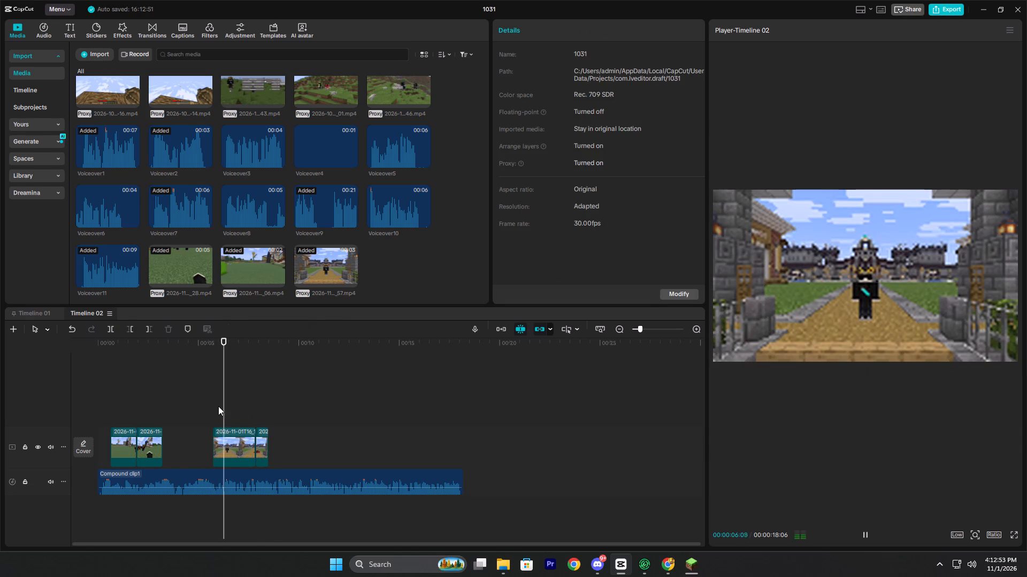
pyautogui.press('space')
pyautogui.click(223, 406)
pyautogui.click(209, 412)
pyautogui.press('space')
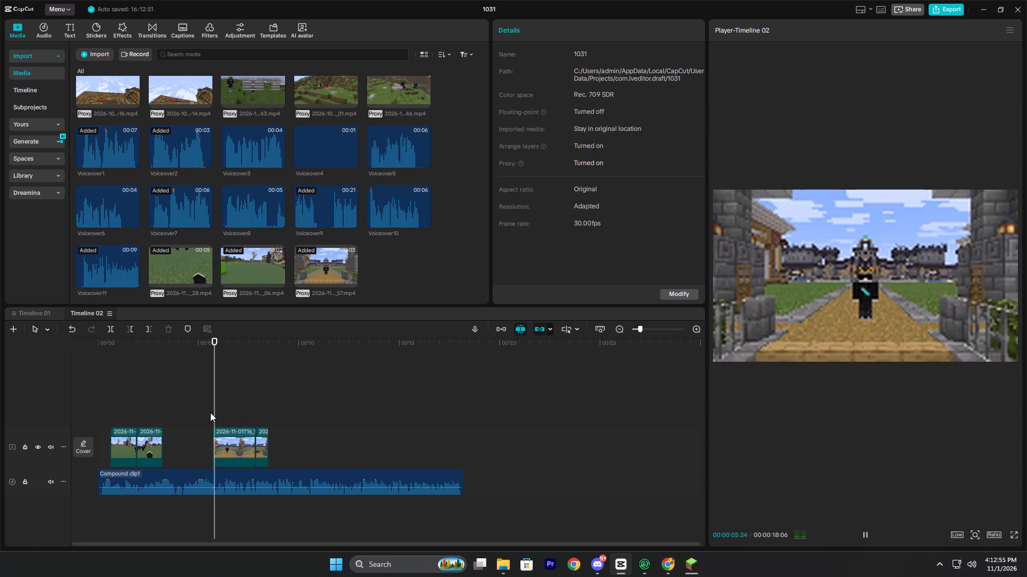
pyautogui.press('space')
pyautogui.click(225, 415)
pyautogui.click(206, 412)
pyautogui.press('space')
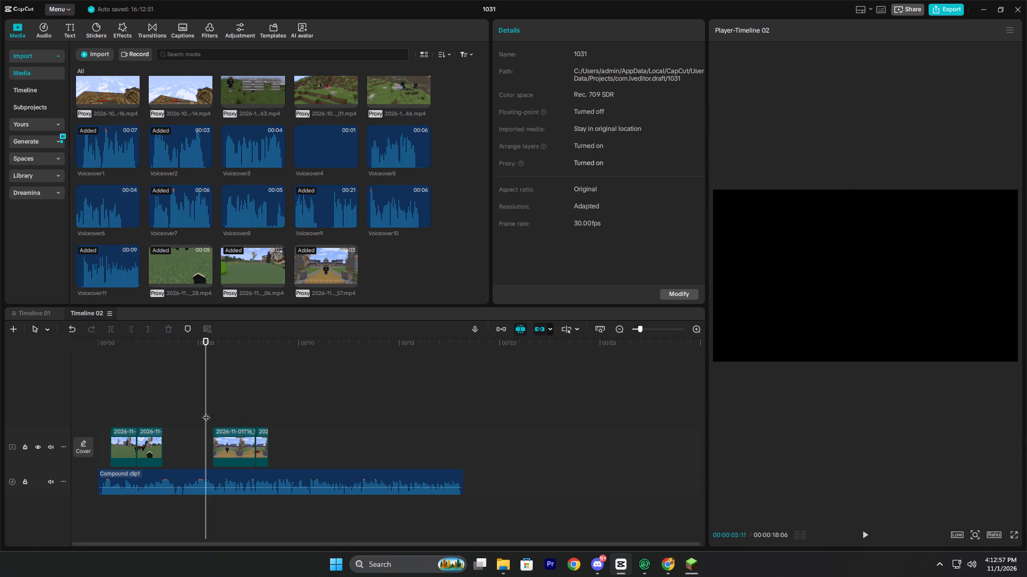
pyautogui.press('space')
pyautogui.press('space')
pyautogui.press('space')
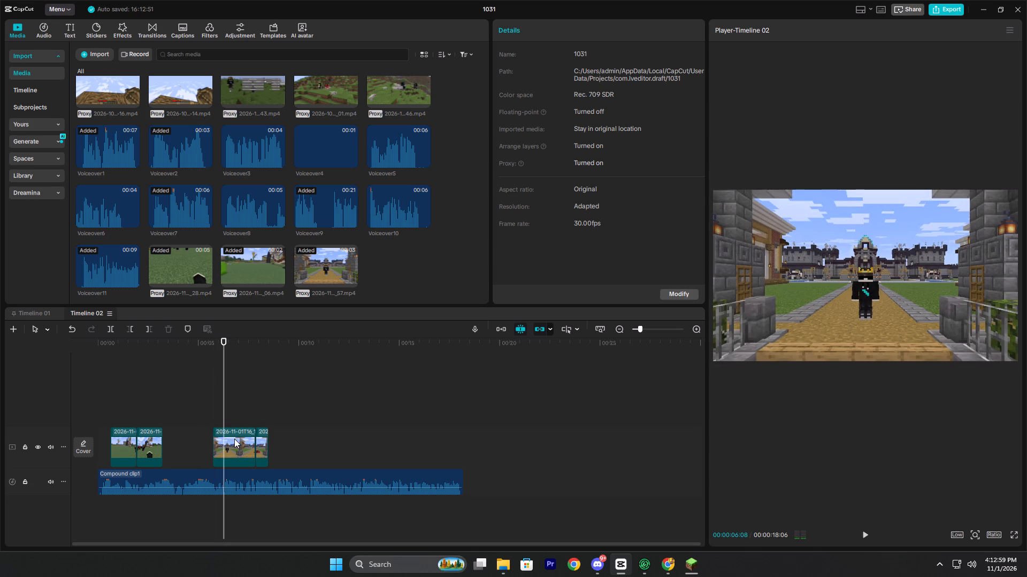
# Move the front castle-path piece earlier so it starts at about 5.3 seconds.
pyautogui.click(234, 439)
pyautogui.moveTo(224, 417); pyautogui.dragTo(223, 417)
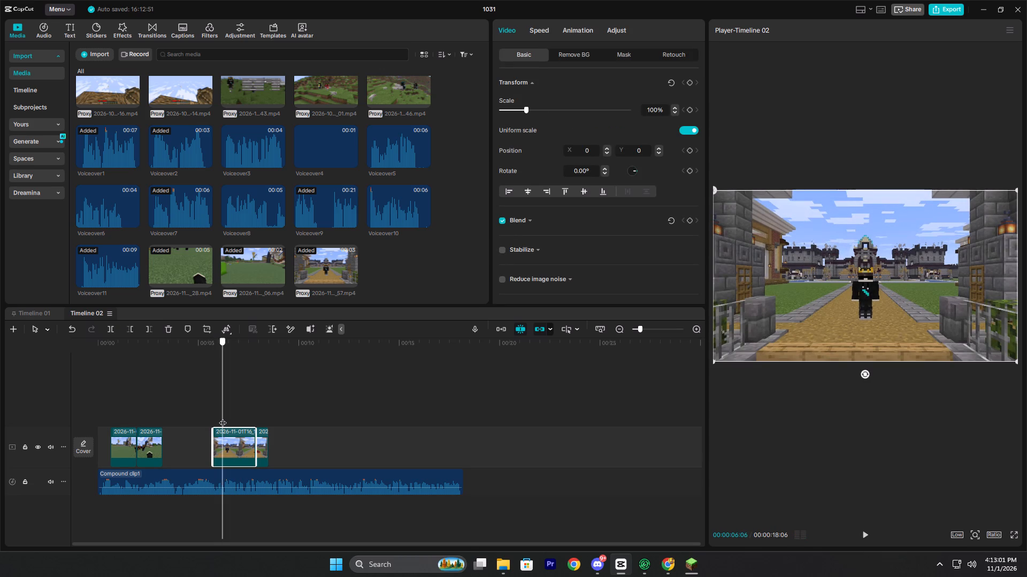
pyautogui.moveTo(223, 417); pyautogui.dragTo(229, 418)
pyautogui.moveTo(229, 436); pyautogui.dragTo(227, 437)
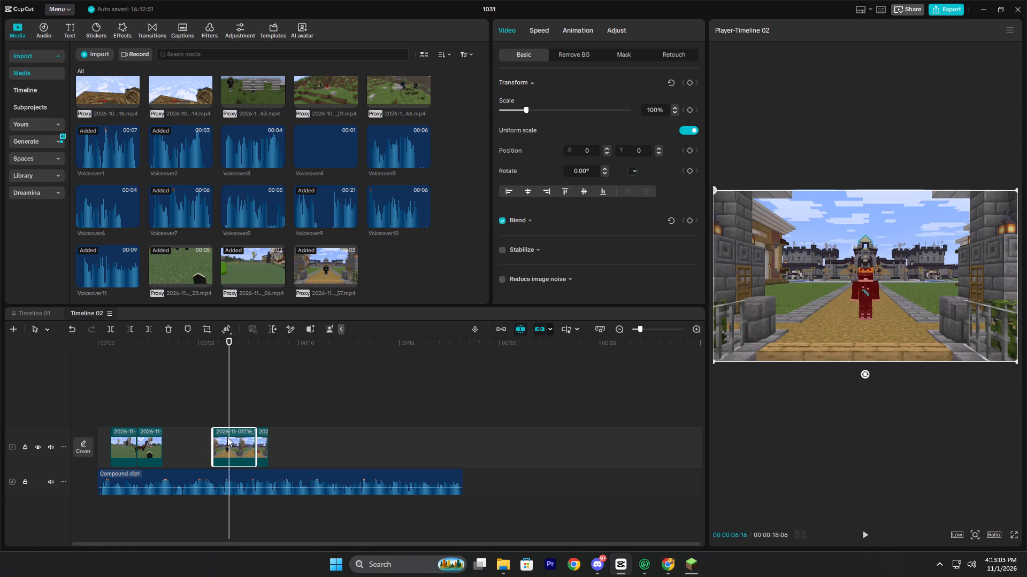
pyautogui.moveTo(227, 437); pyautogui.dragTo(221, 437)
# Preview the retimed front piece and move the short tail piece directly against its end, closing the gap.
pyautogui.click(213, 409)
pyautogui.press('space')
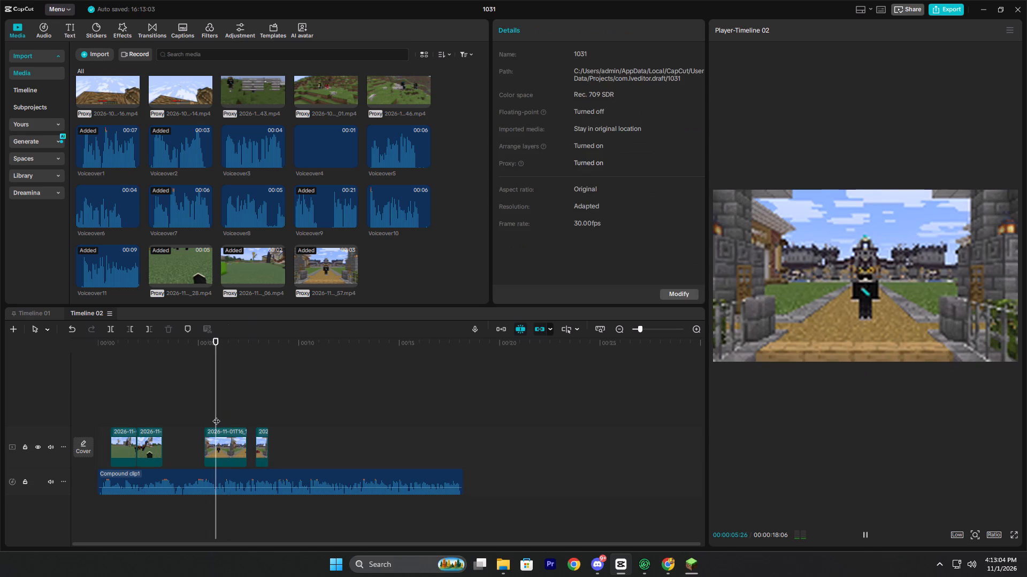
pyautogui.press('space')
pyautogui.click(261, 446)
pyautogui.moveTo(262, 439); pyautogui.dragTo(257, 439)
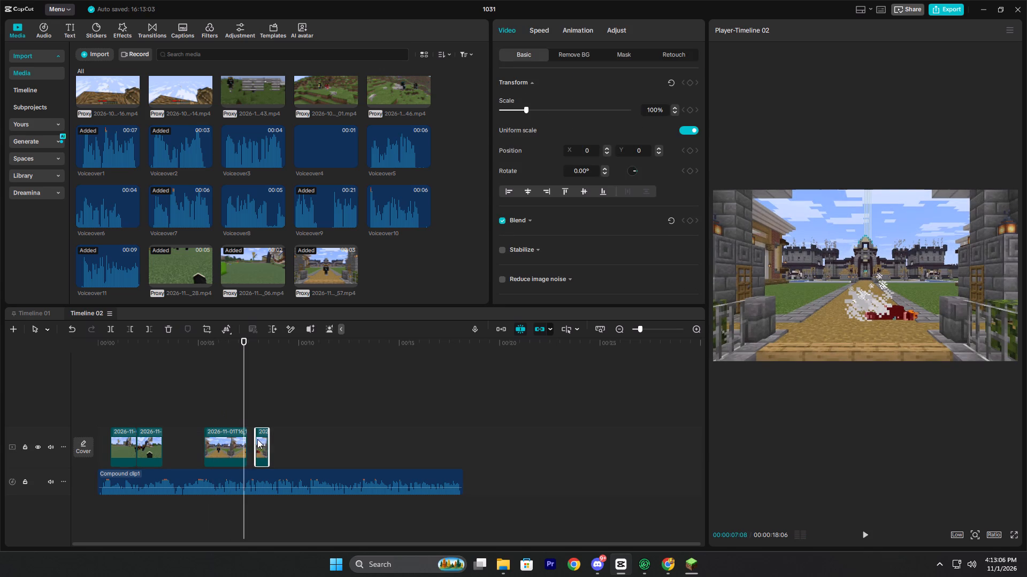
pyautogui.moveTo(257, 439); pyautogui.dragTo(256, 440)
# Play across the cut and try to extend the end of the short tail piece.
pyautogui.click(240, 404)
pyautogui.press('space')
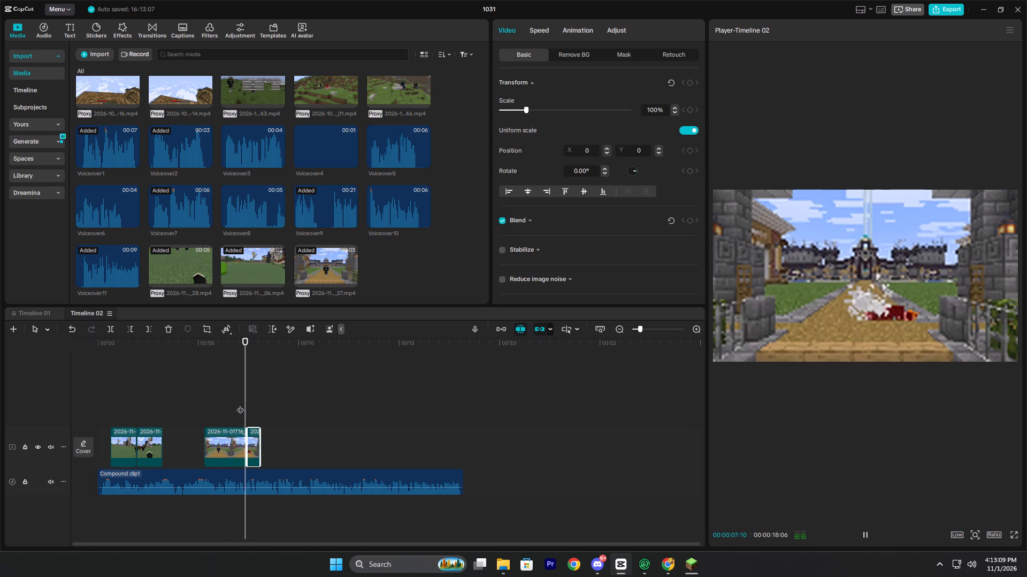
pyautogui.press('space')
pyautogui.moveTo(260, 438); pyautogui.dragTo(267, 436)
# Slow the short tail piece to 0.70x speed so it lasts longer, previewing it against the voiceover.
pyautogui.click(258, 414)
pyautogui.click(254, 414)
pyautogui.click(254, 436)
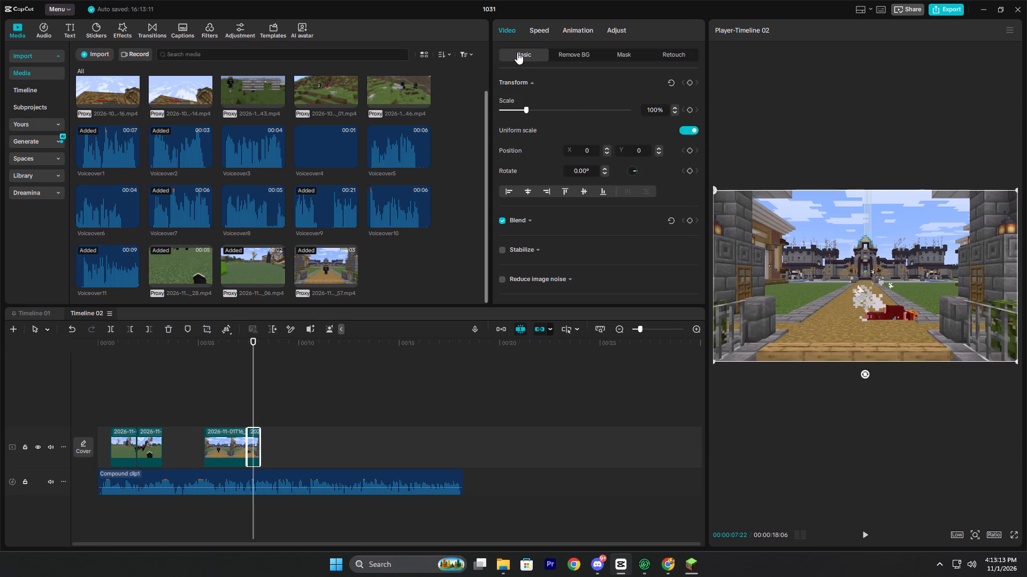
pyautogui.click(542, 29)
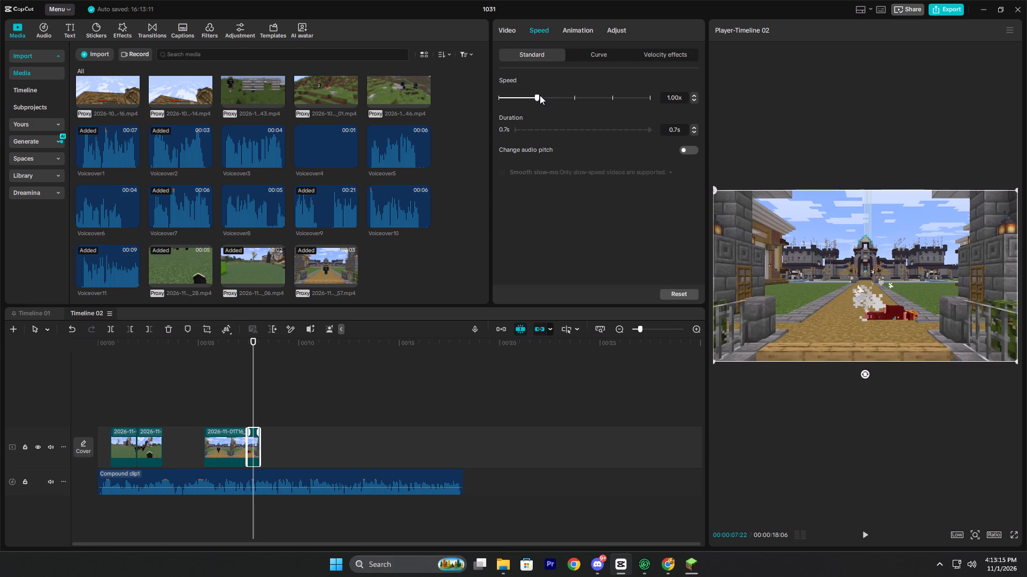
pyautogui.click(534, 95)
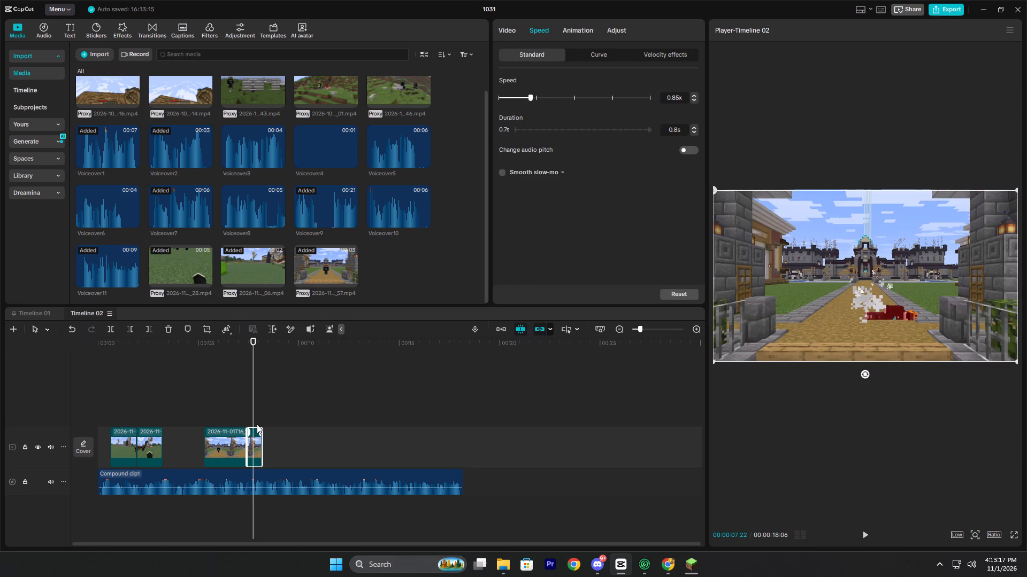
pyautogui.press('space')
pyautogui.press('space')
pyautogui.press('space')
pyautogui.press('space')
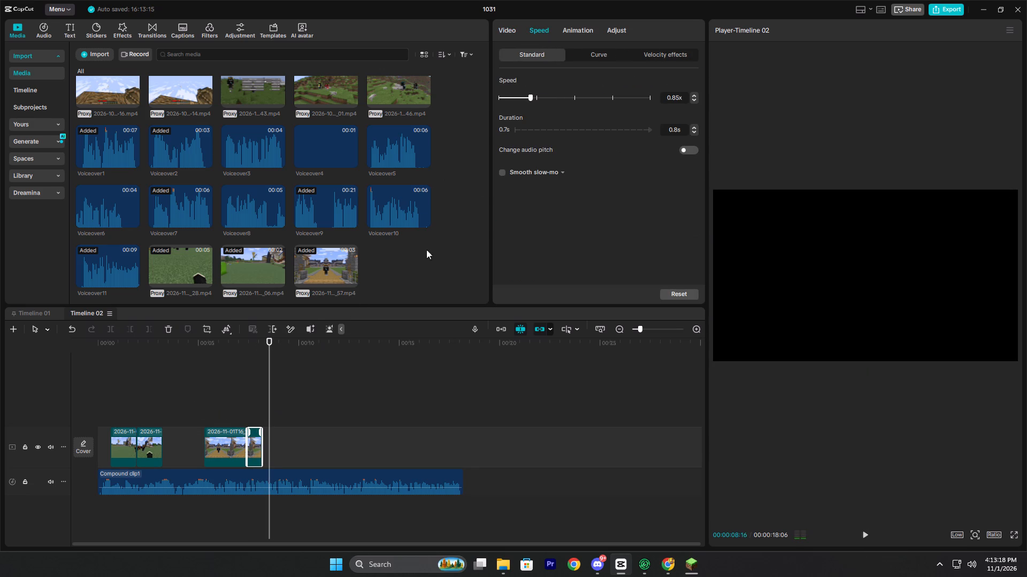
pyautogui.click(528, 98)
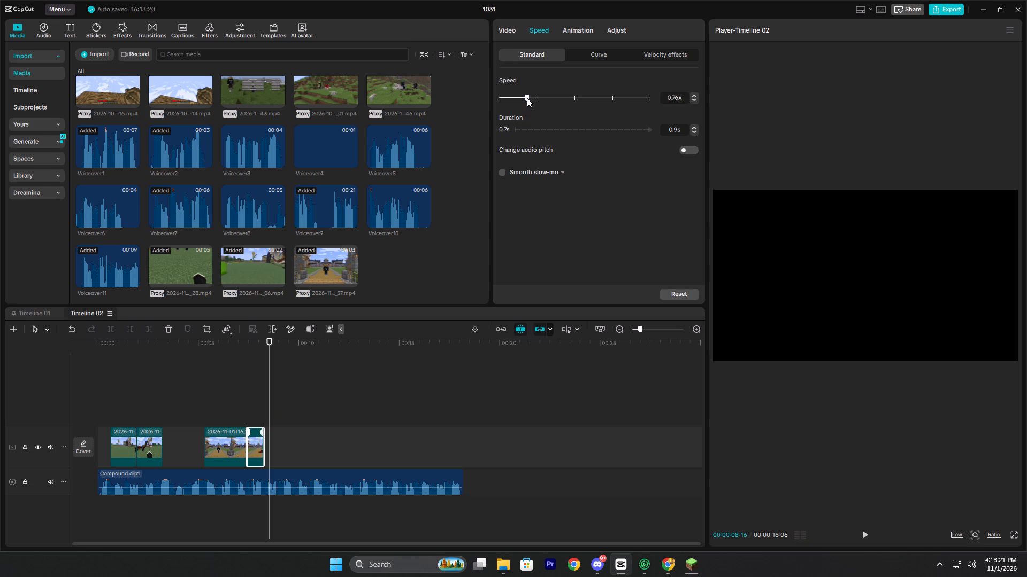
pyautogui.click(527, 98)
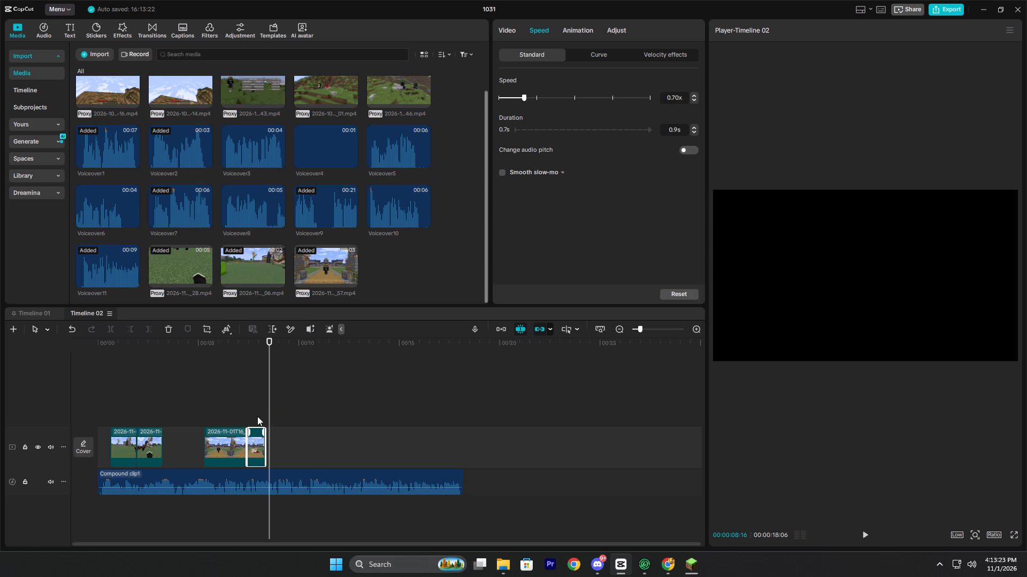
pyautogui.click(255, 414)
pyautogui.press('space')
pyautogui.press('space')
pyautogui.click(250, 410)
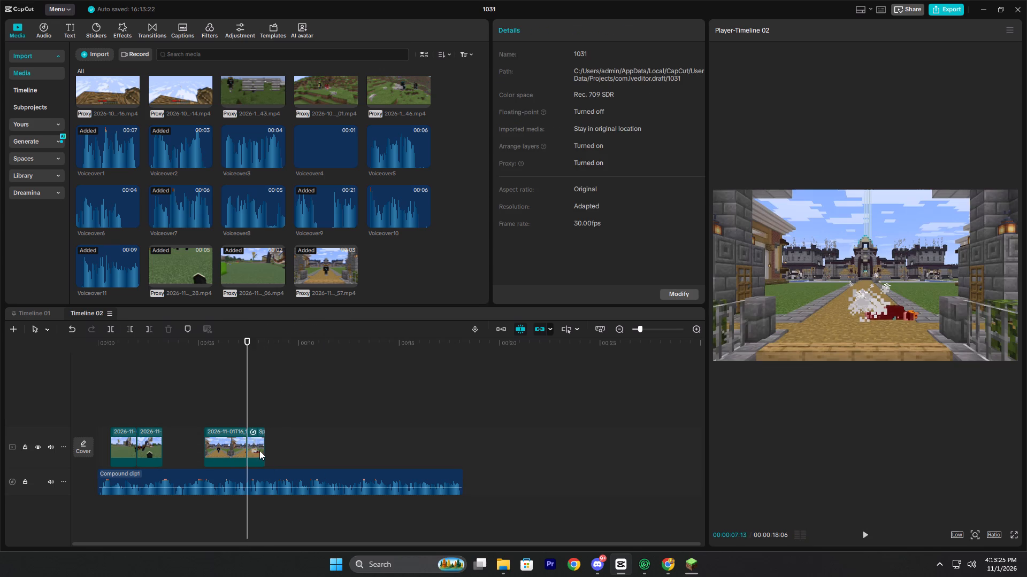
# Enlarge the short tail piece to 210% and reposition it to about X -593, Y 545, framing the fallen player, and preview it.
pyautogui.click(259, 450)
pyautogui.moveTo(527, 106); pyautogui.dragTo(555, 112)
pyautogui.moveTo(893, 291); pyautogui.dragTo(846, 248)
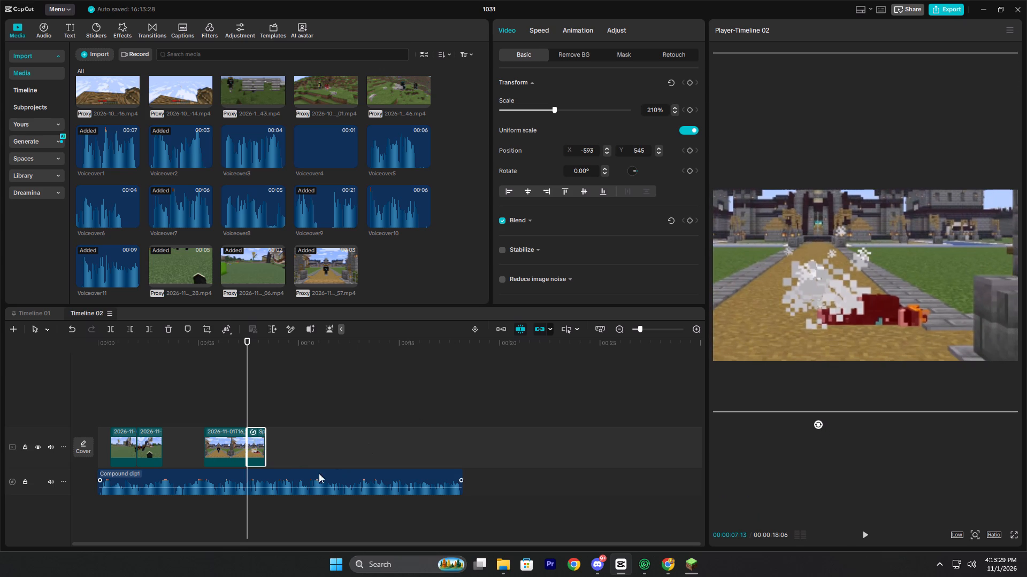
pyautogui.click(229, 416)
pyautogui.press('space')
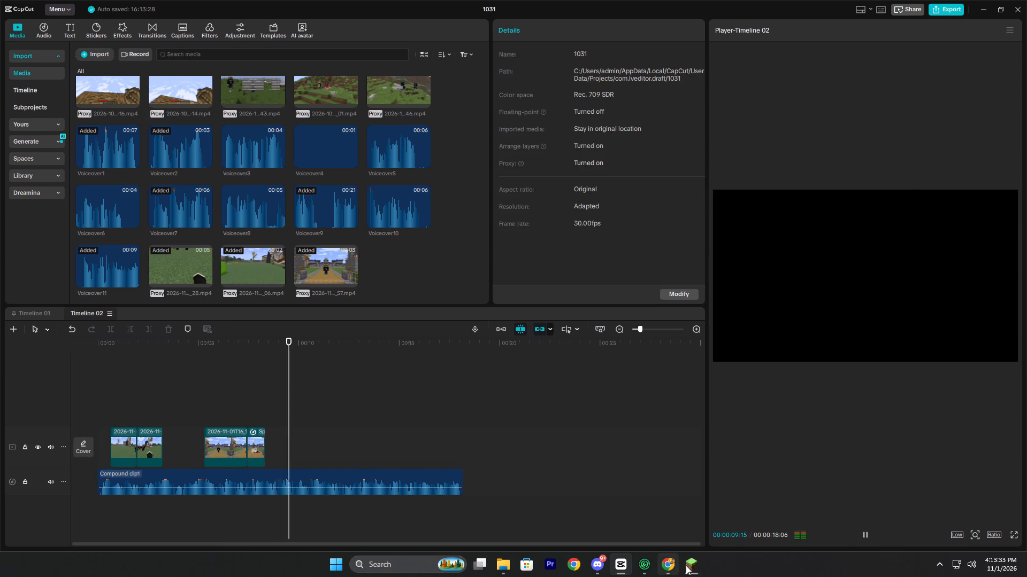
pyautogui.press('space')
# Switch to Minecraft and leave the open replay, returning to the title screen.
pyautogui.click(688, 566)
pyautogui.click(598, 238)
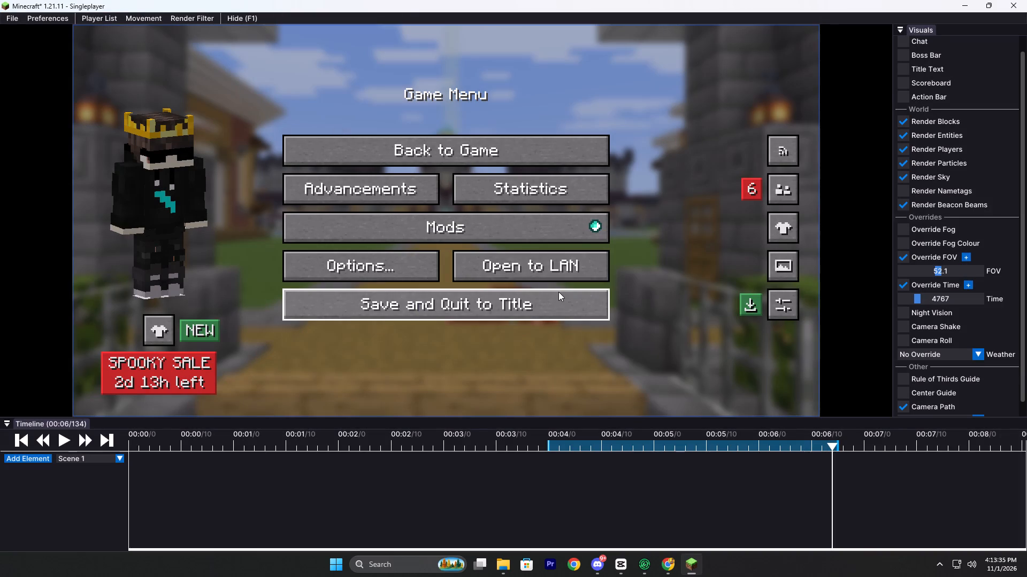
pyautogui.click(558, 292)
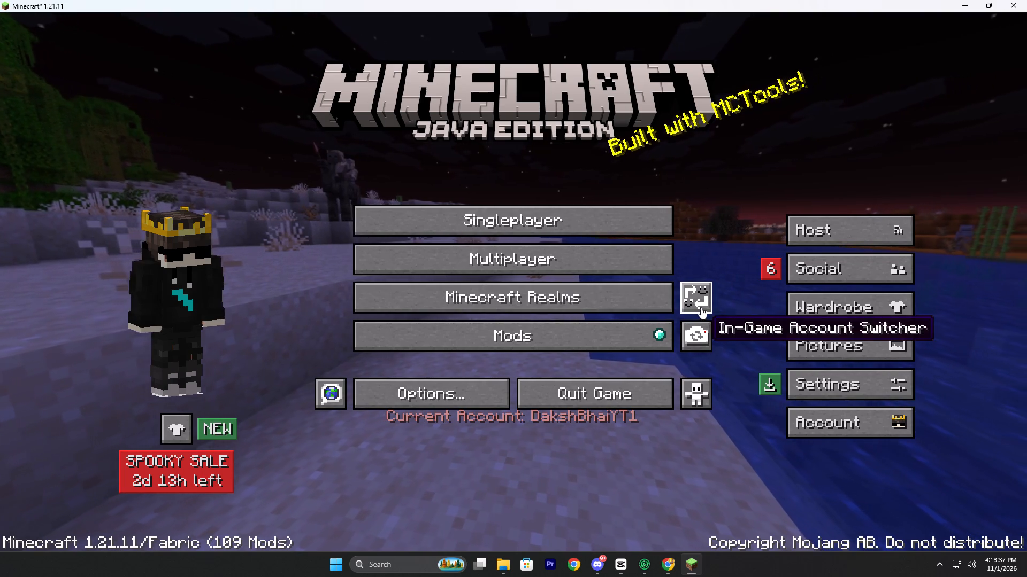
# Bring up the saved replays list, find the 22-second replay 2026-10-27T00:47:53 and open it.
pyautogui.click(701, 307)
pyautogui.click(700, 521)
pyautogui.click(703, 354)
pyautogui.click(703, 342)
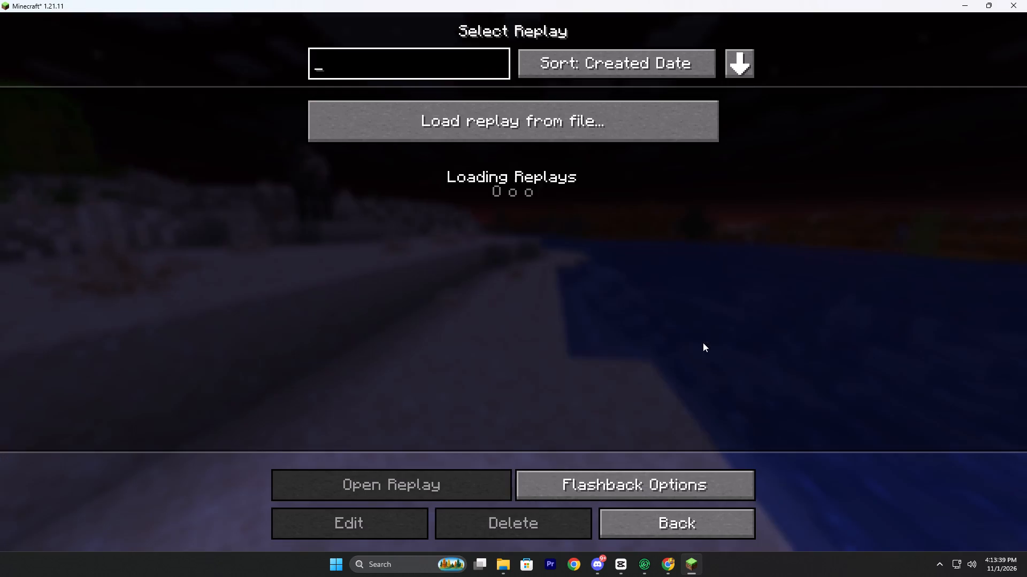
pyautogui.moveTo(752, 129); pyautogui.dragTo(758, 418)
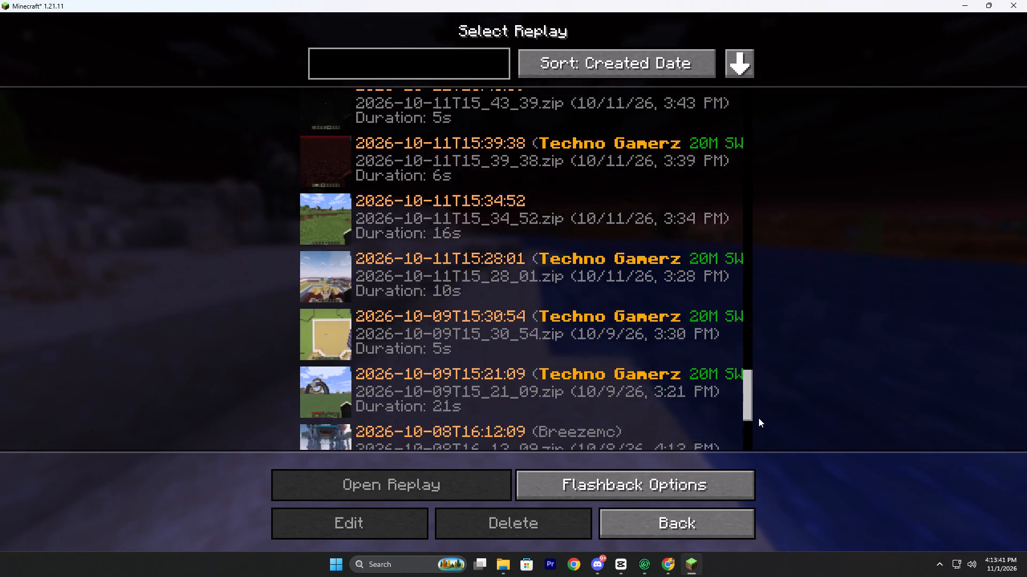
pyautogui.moveTo(758, 418); pyautogui.dragTo(755, 312)
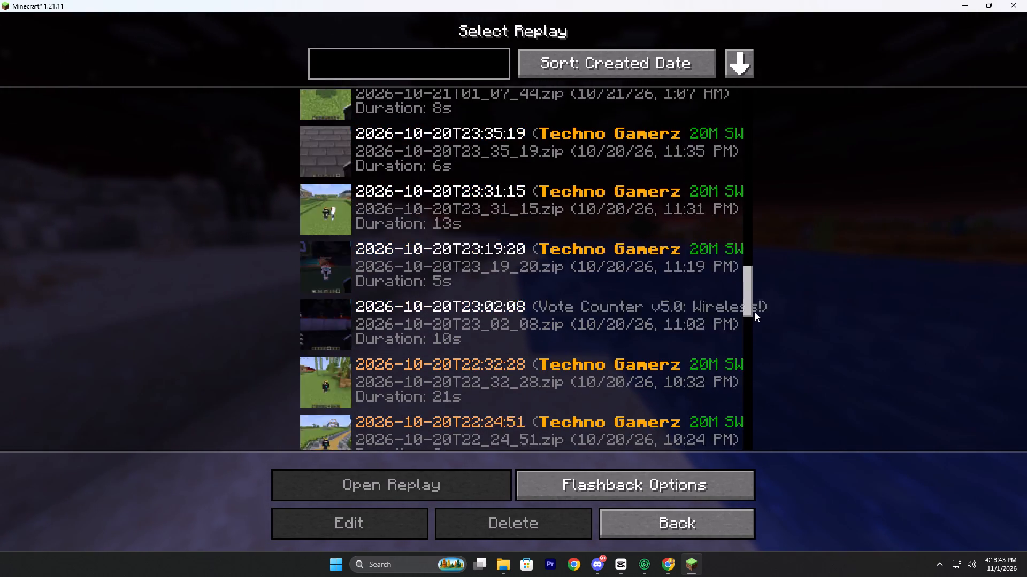
pyautogui.moveTo(755, 312); pyautogui.dragTo(773, 220)
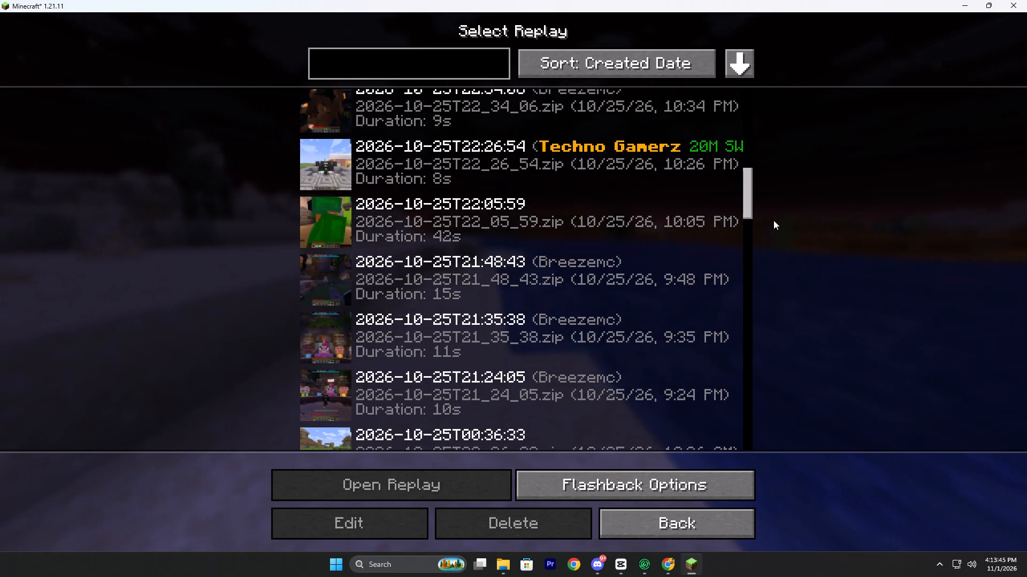
pyautogui.moveTo(773, 220); pyautogui.dragTo(748, 171)
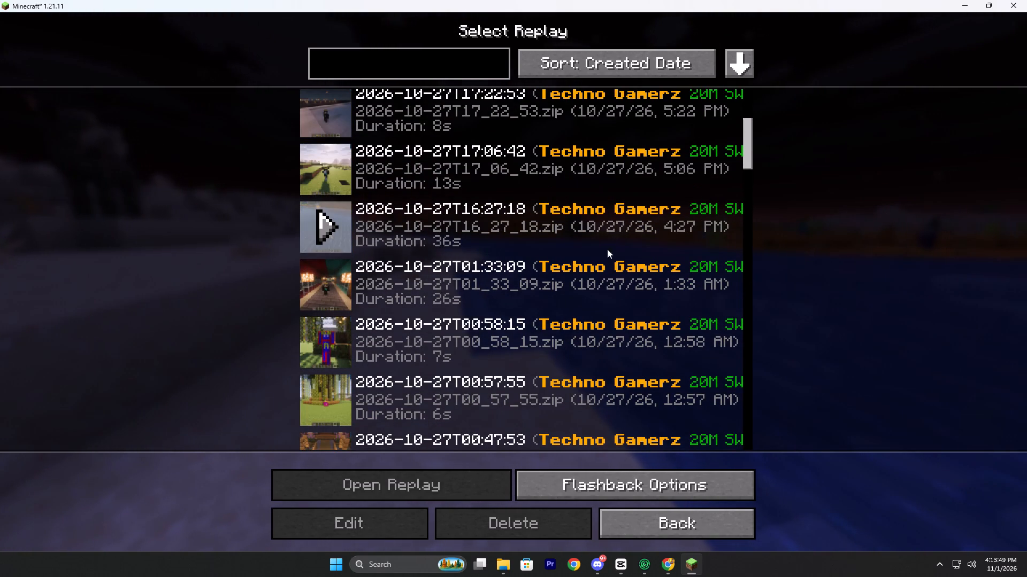
pyautogui.scroll(-3, 584, 280)
pyautogui.click(334, 370)
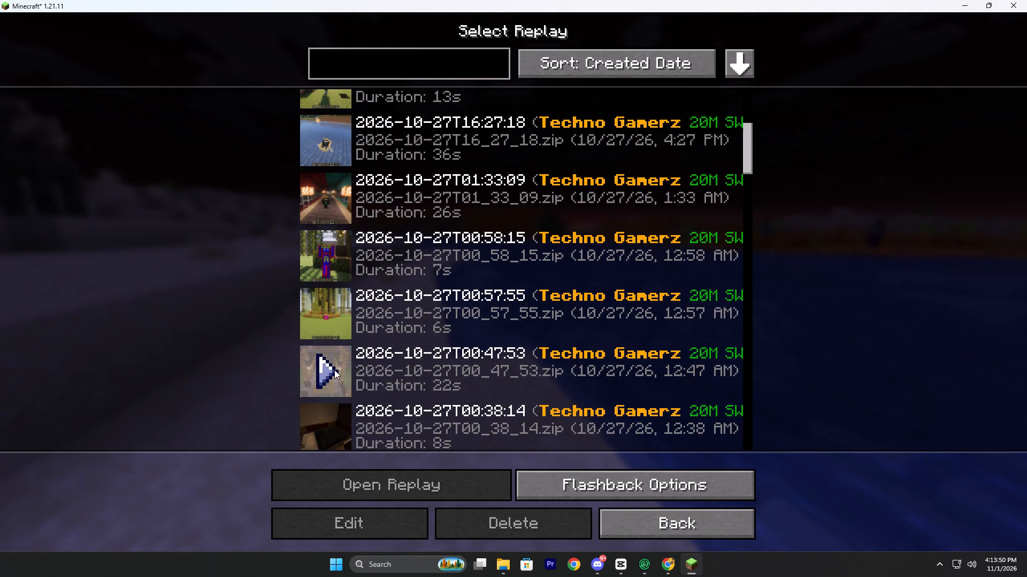
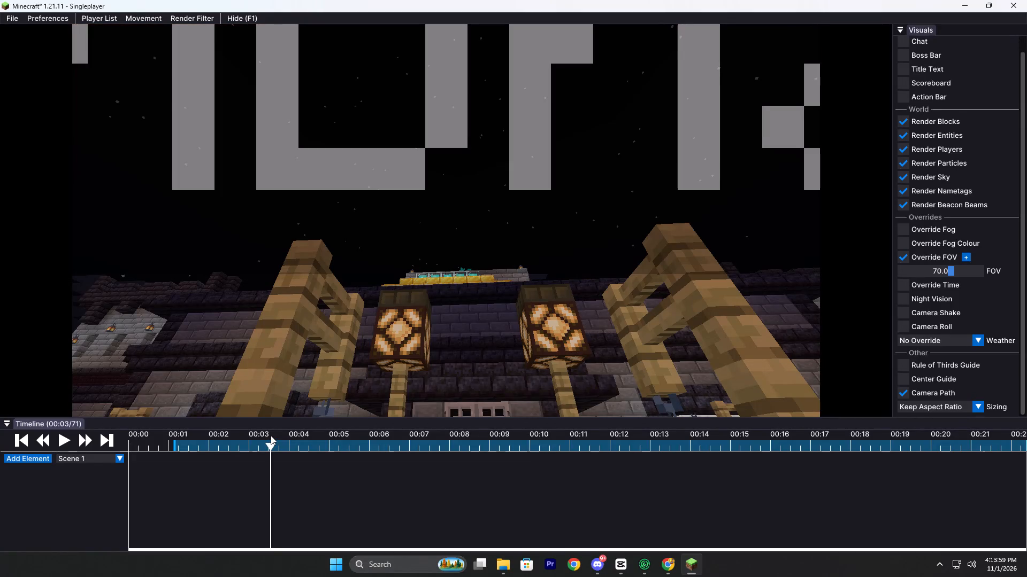
# Turn the free camera to find the crowned player, spectate them and switch to the third-person view from the front.
pyautogui.press('F5')
pyautogui.press('F5')
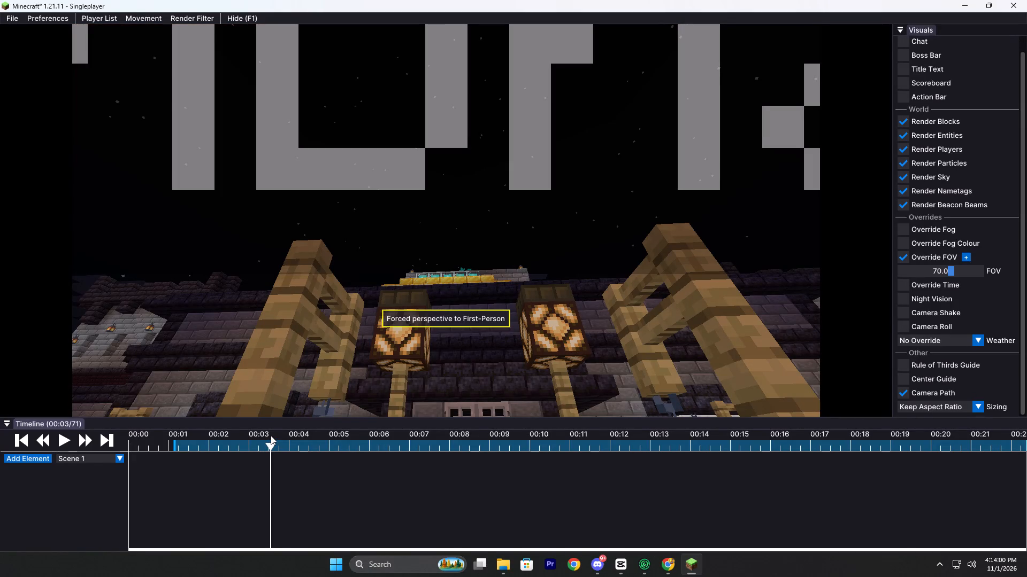
pyautogui.press('F5')
pyautogui.press('F5')
pyautogui.moveTo(366, 292); pyautogui.dragTo(515, 282)
pyautogui.moveTo(459, 224); pyautogui.dragTo(462, 239, button='right')
pyautogui.rightClick(472, 307)
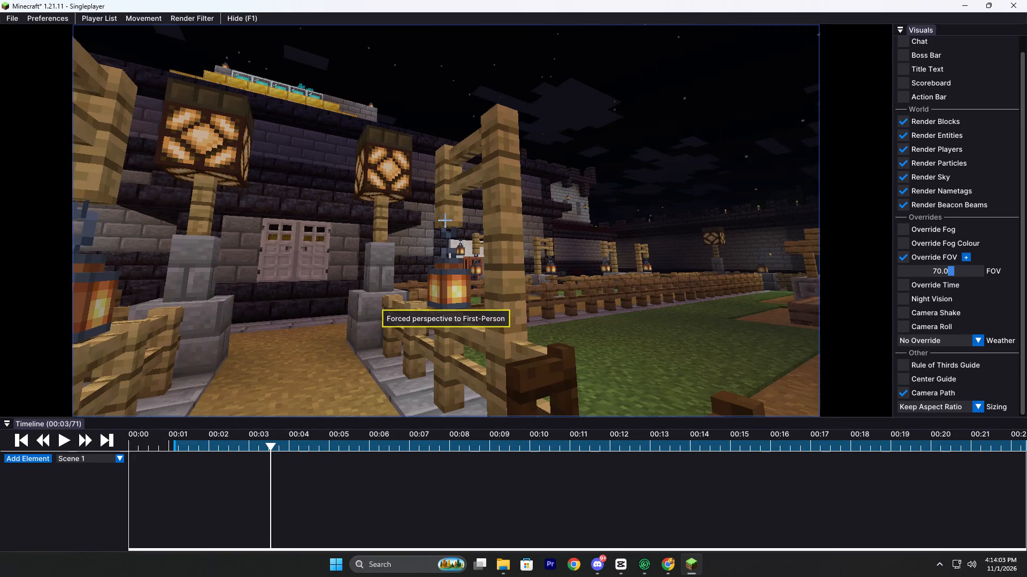
pyautogui.click(531, 329)
pyautogui.press('F5')
pyautogui.press('F5')
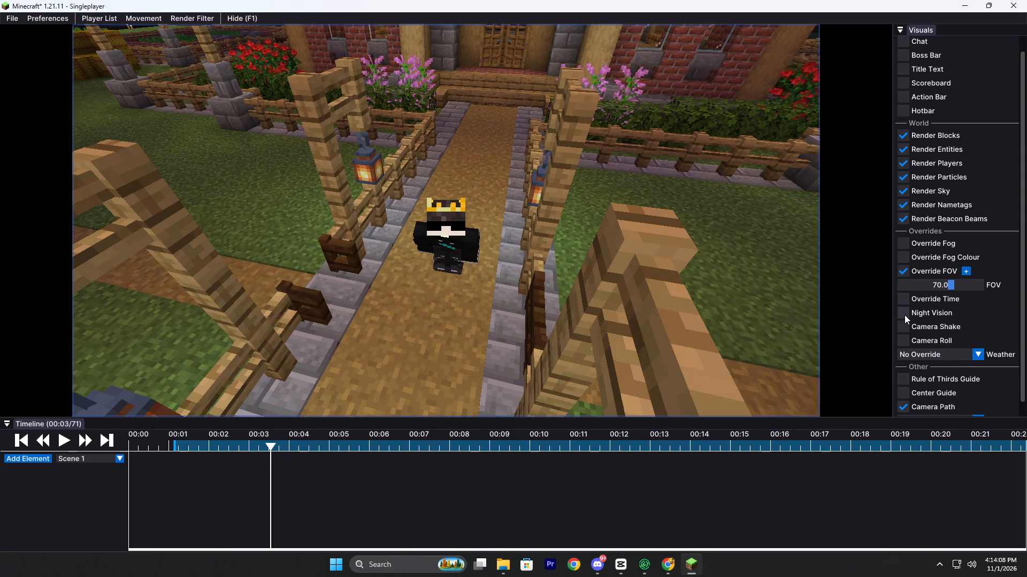
# Override the world time to 3123 for daylight and play the replay to preview the shot.
pyautogui.click(908, 297)
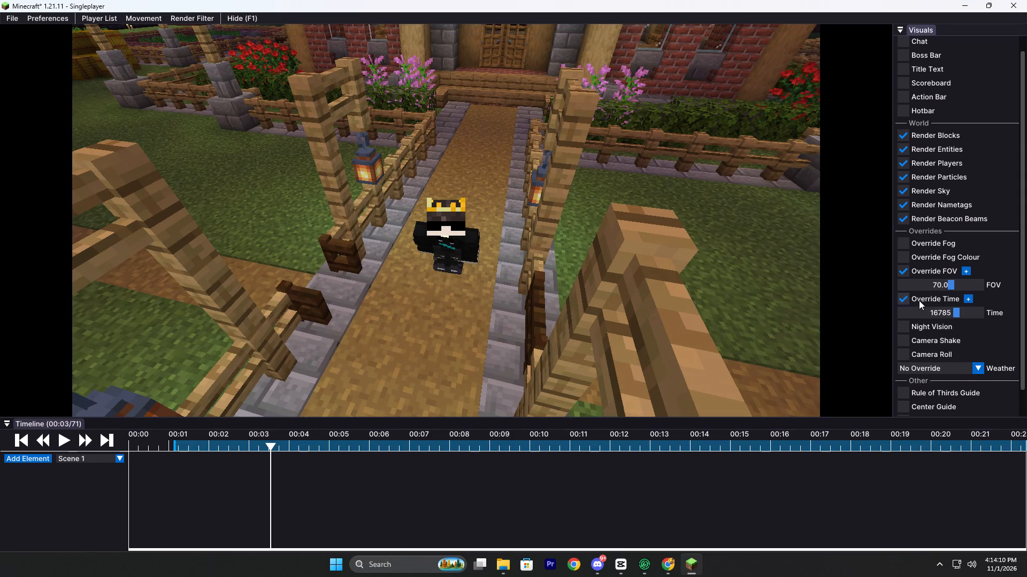
pyautogui.moveTo(925, 311); pyautogui.dragTo(912, 311)
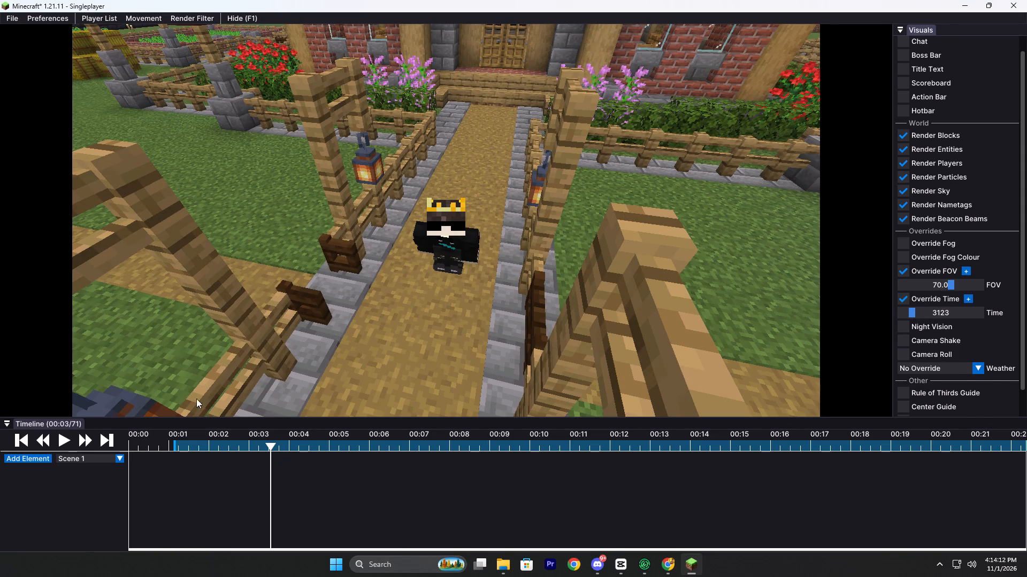
pyautogui.click(61, 440)
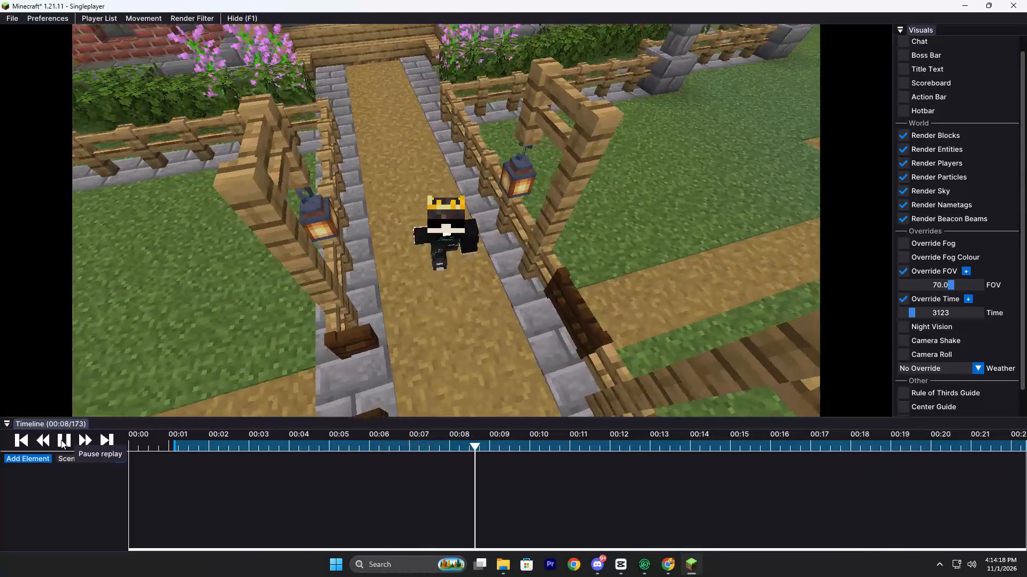
# Start exporting the whole replay as a 1920 x 1080, 60 fps MP4 video.
pyautogui.click(17, 18)
pyautogui.click(27, 30)
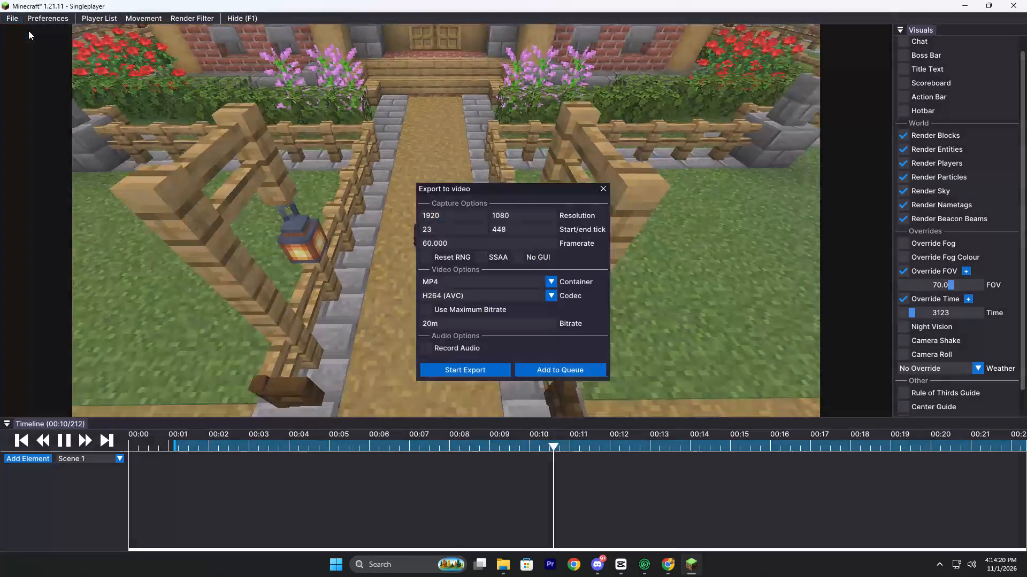
pyautogui.click(454, 375)
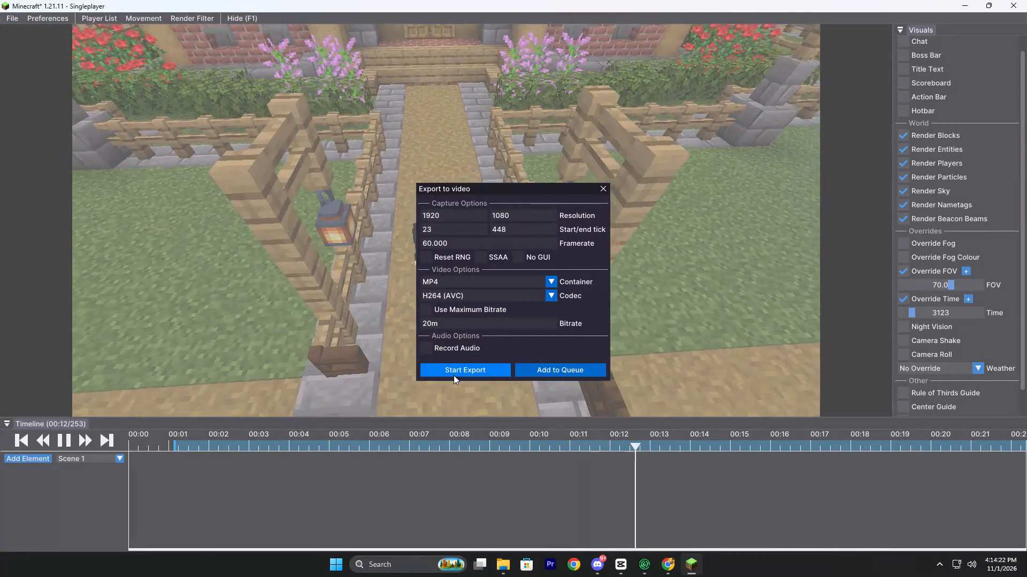
pyautogui.click(423, 279)
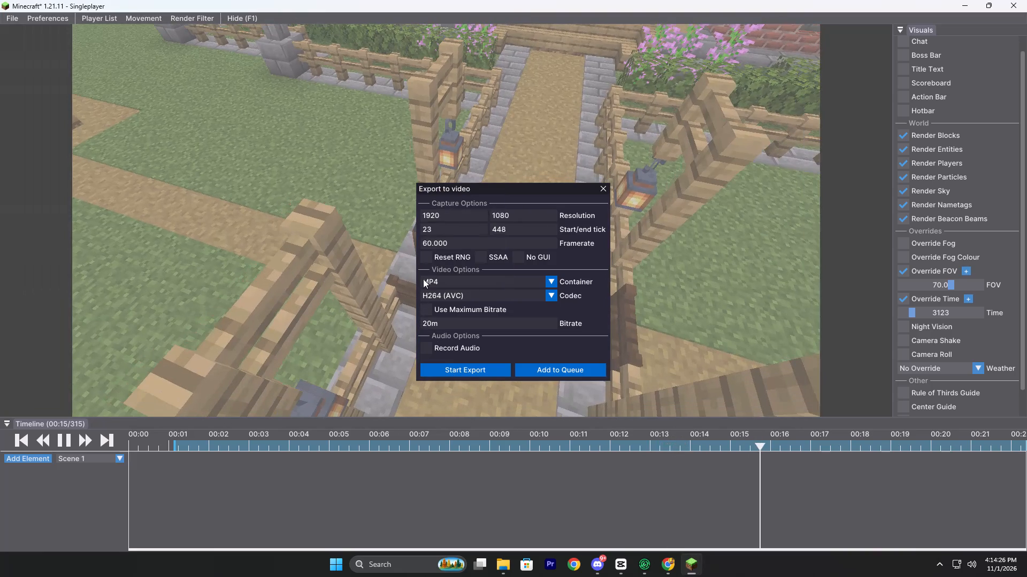
# Switch to Chrome and look over the YouTube Studio channel dashboard, including published videos, recent subscribers and the latest post.
pyautogui.click(664, 572)
pyautogui.scroll(4, 579, 525)
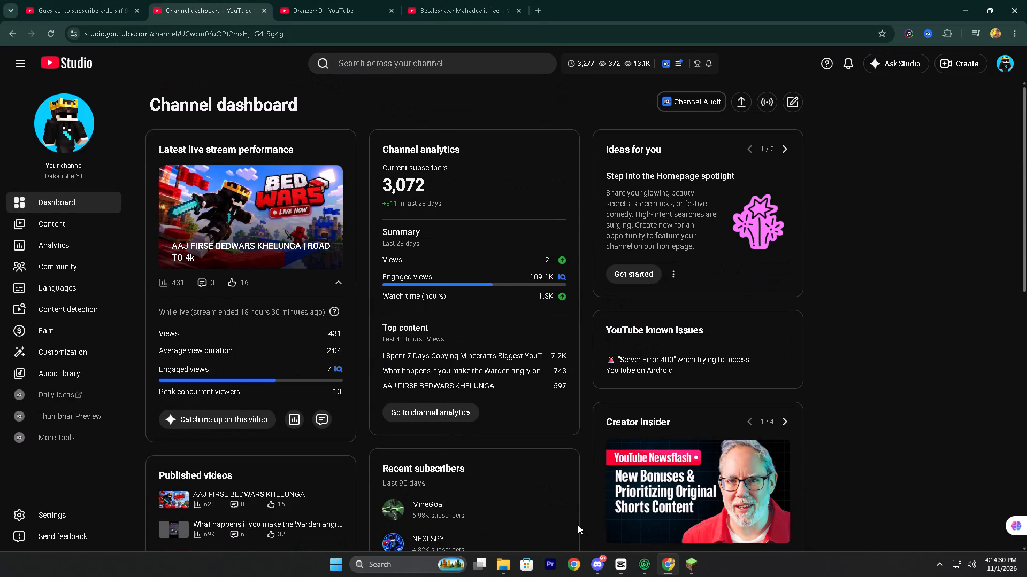
pyautogui.scroll(-2, 442, 425)
pyautogui.scroll(1, 393, 458)
pyautogui.scroll(-1, 393, 459)
pyautogui.scroll(-1, 313, 470)
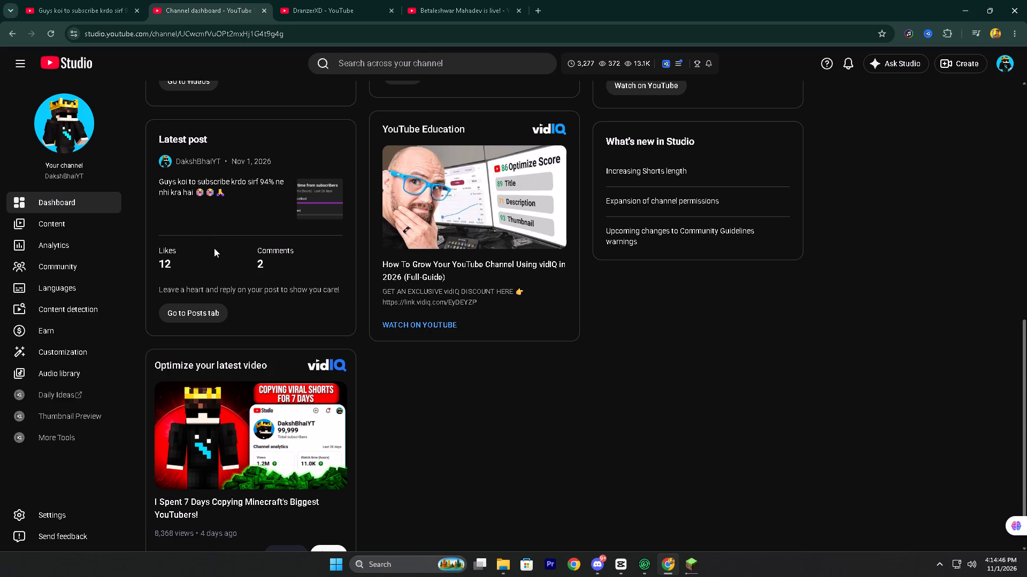
pyautogui.scroll(2, 201, 346)
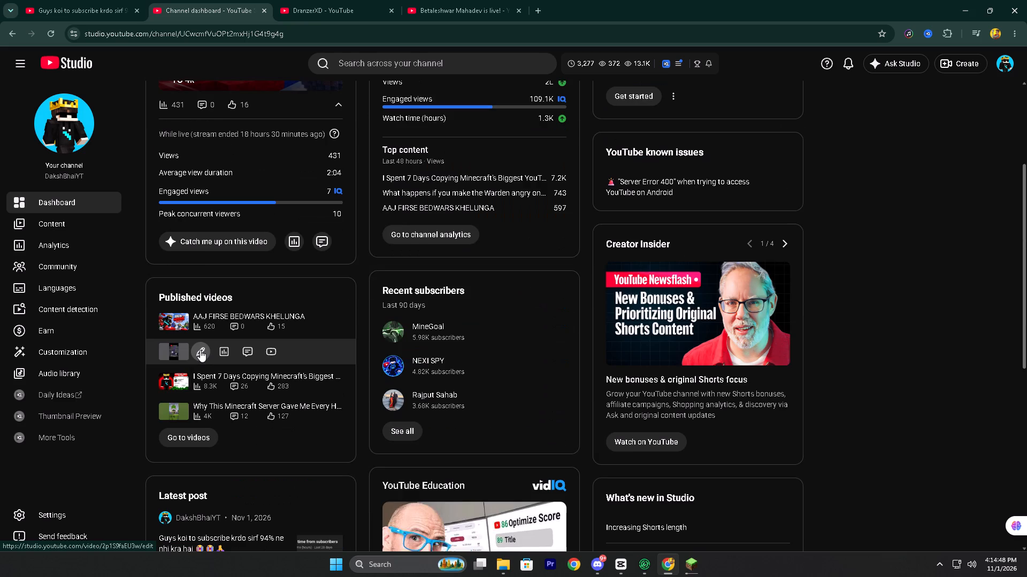
pyautogui.scroll(-1, 426, 351)
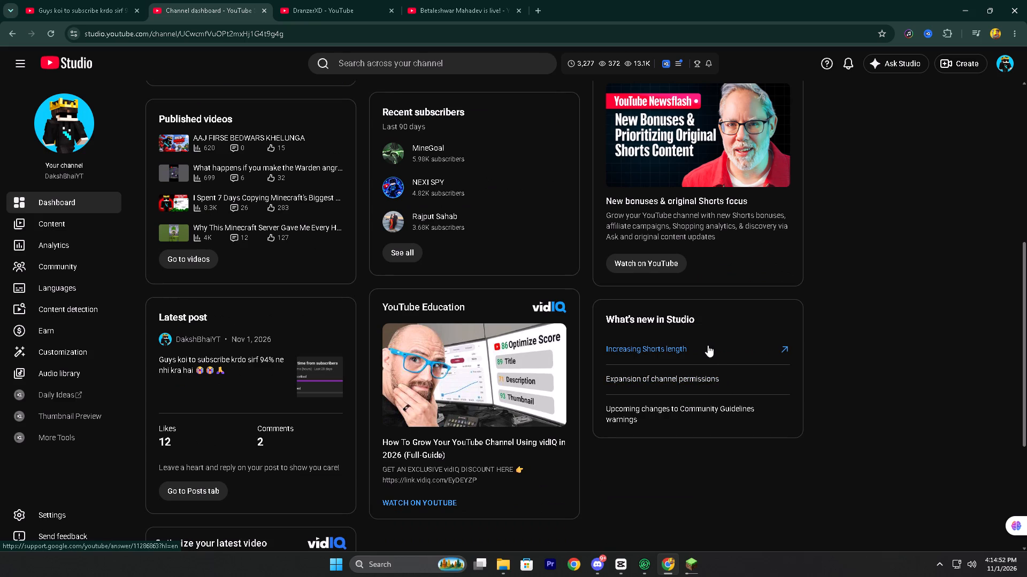
pyautogui.scroll(1, 523, 392)
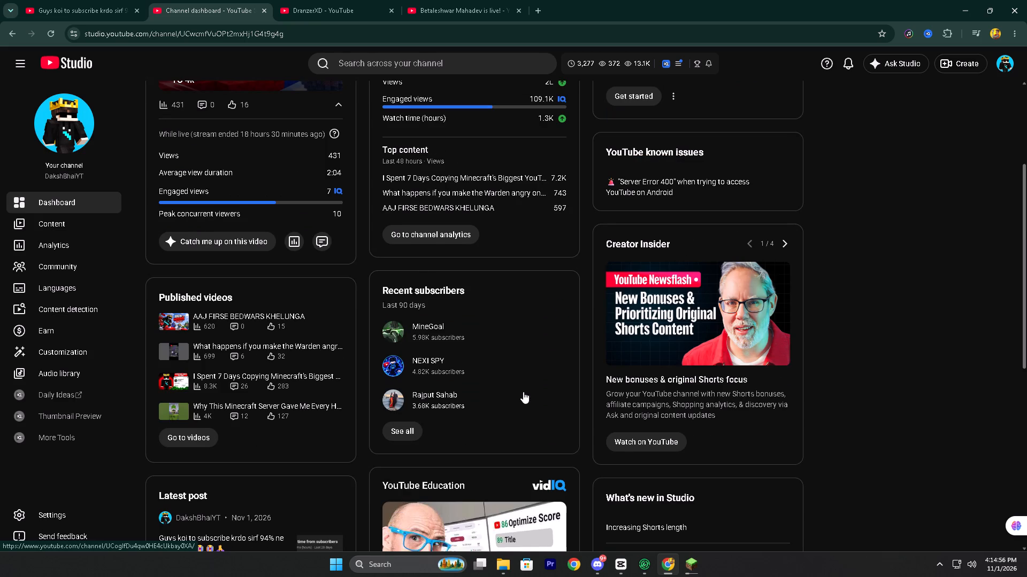
pyautogui.scroll(2, 642, 398)
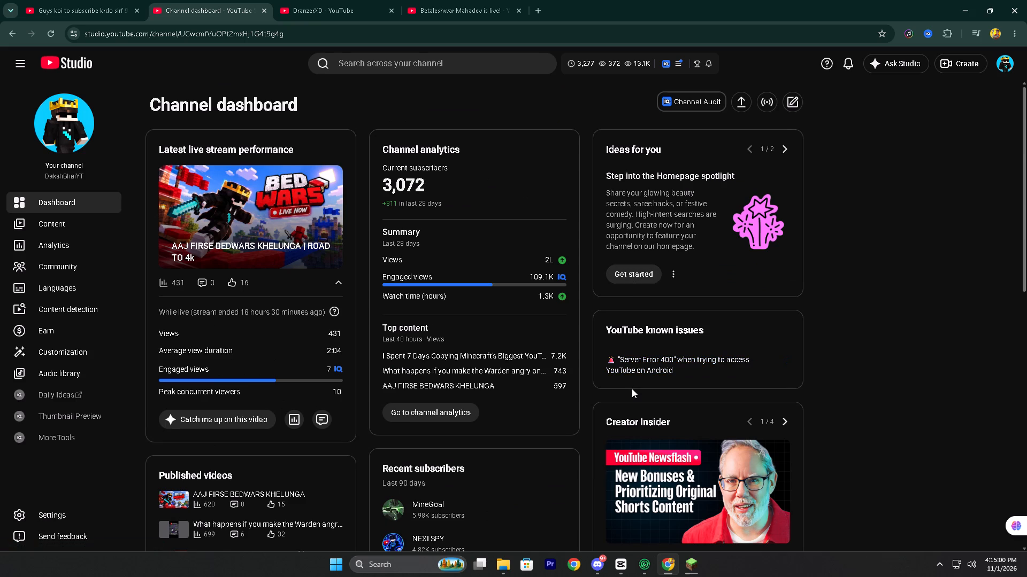
# Open the Homepage spotlight idea's help article on what content to create, skim it to the end and close it.
pyautogui.click(633, 275)
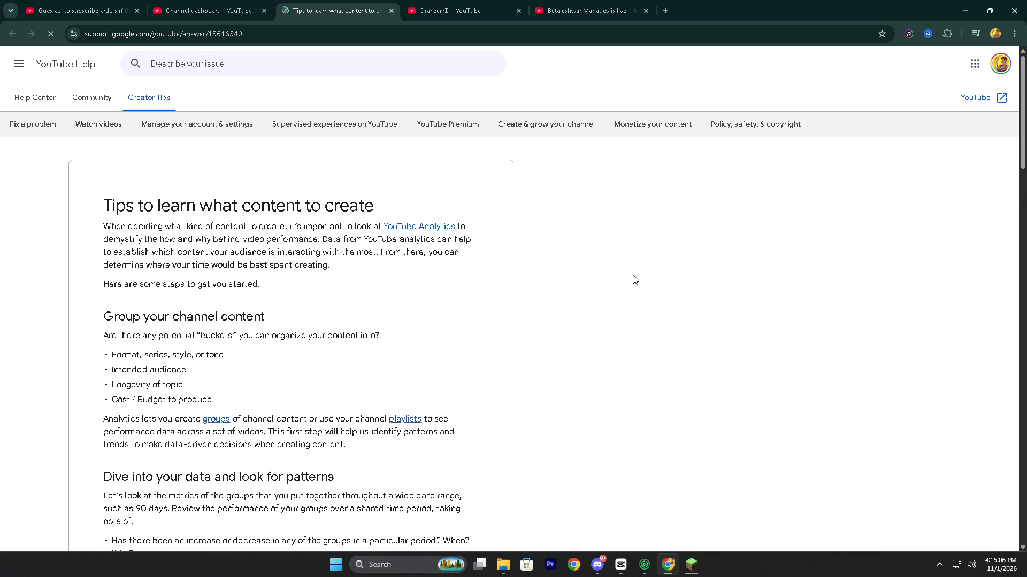
pyautogui.scroll(-4, 611, 398)
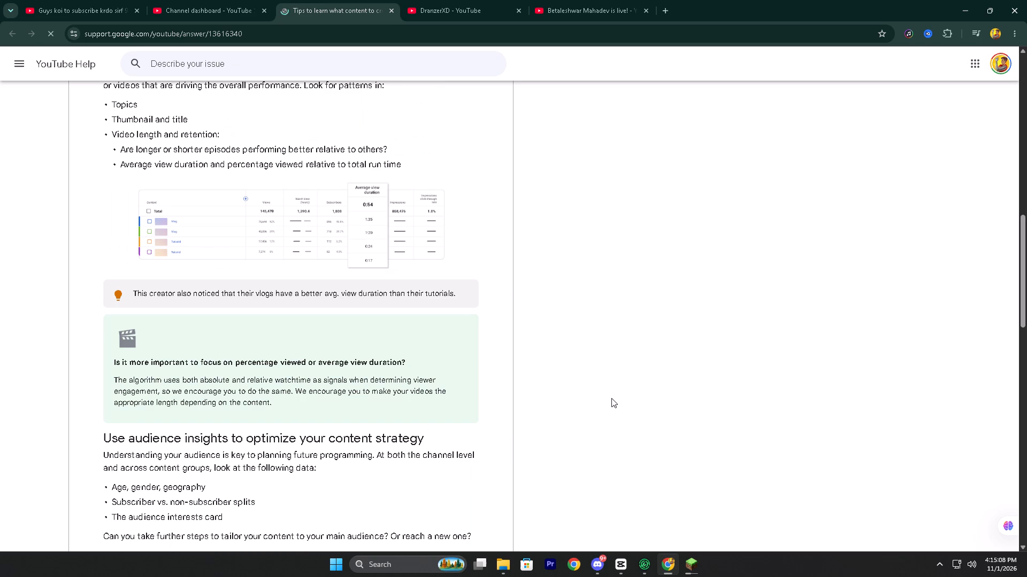
pyautogui.scroll(-1, 611, 398)
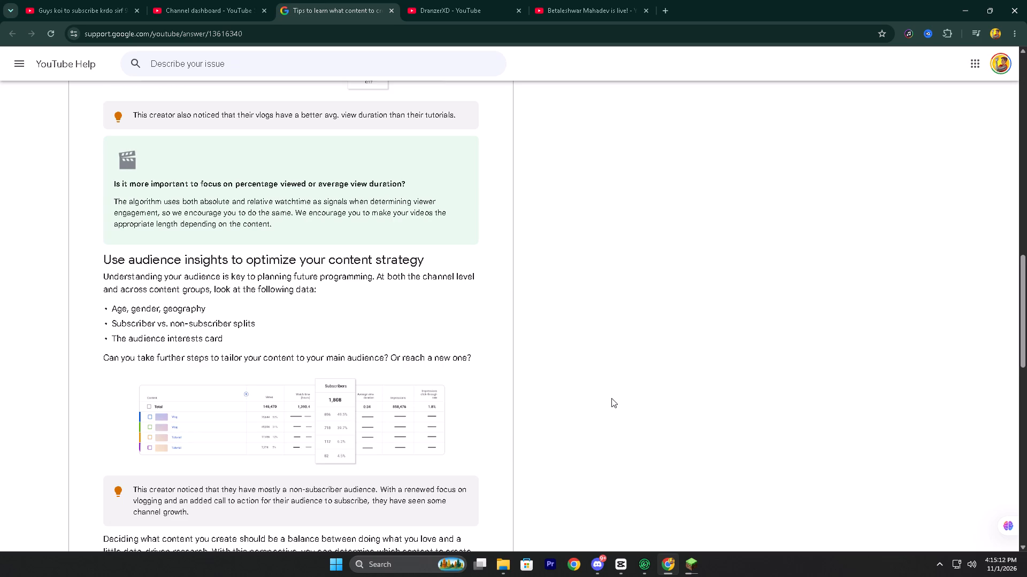
pyautogui.scroll(-4, 611, 398)
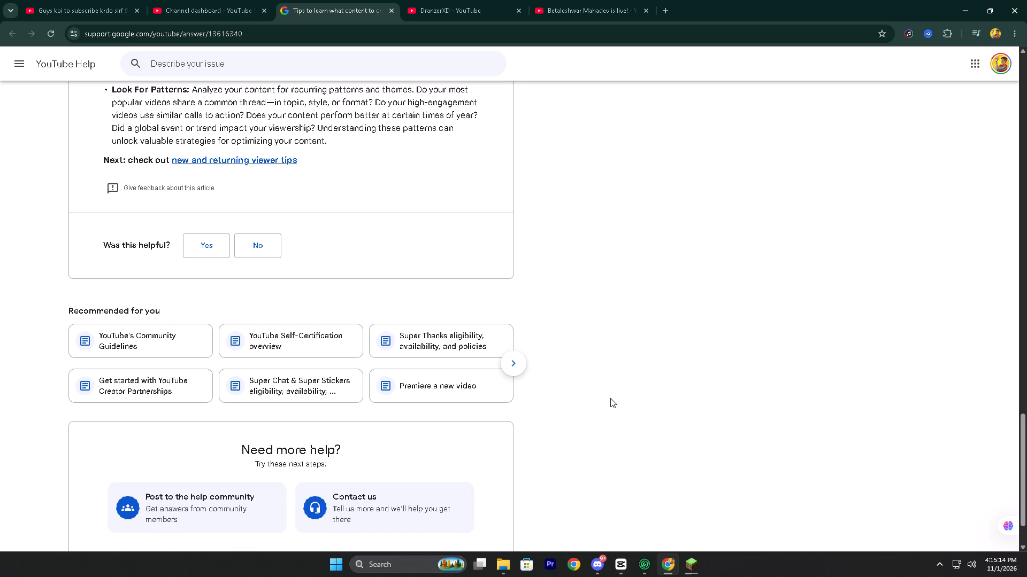
pyautogui.click(389, 9)
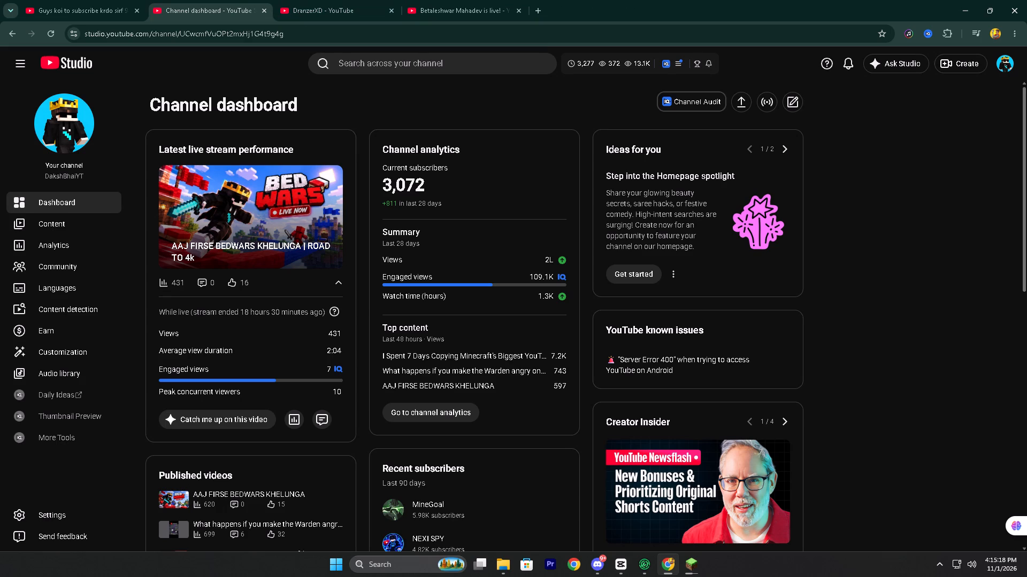
# Show the second suggestion in the dashboard's Ideas for you card.
pyautogui.click(781, 147)
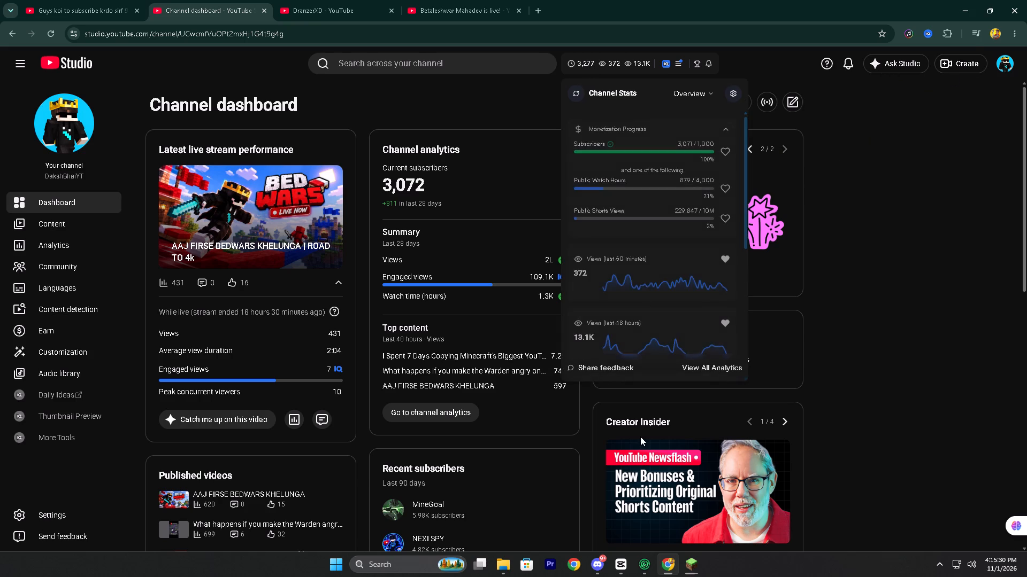
# Switch to Minecraft to check on the export, and return to Chrome.
pyautogui.click(700, 561)
pyautogui.click(673, 557)
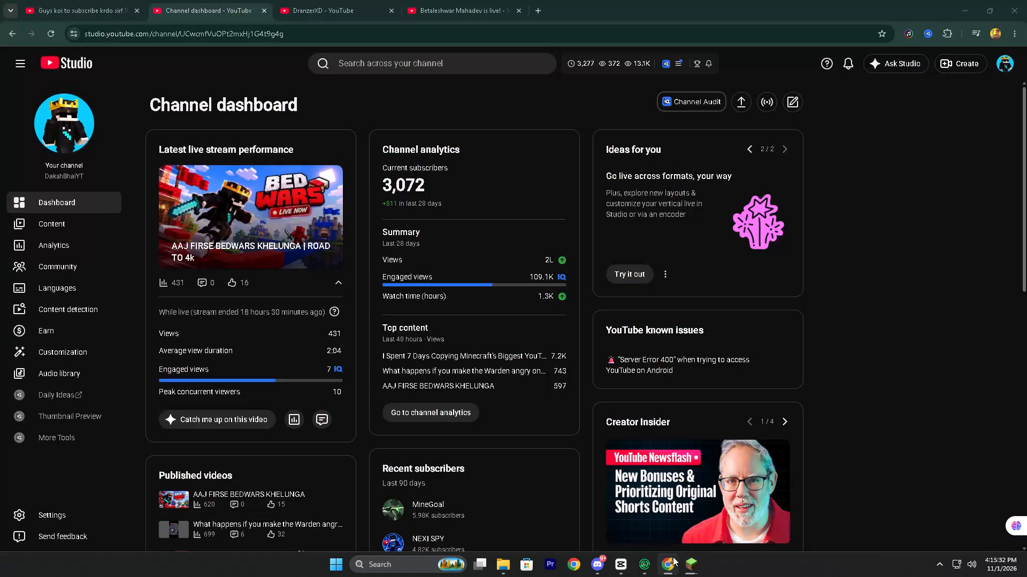
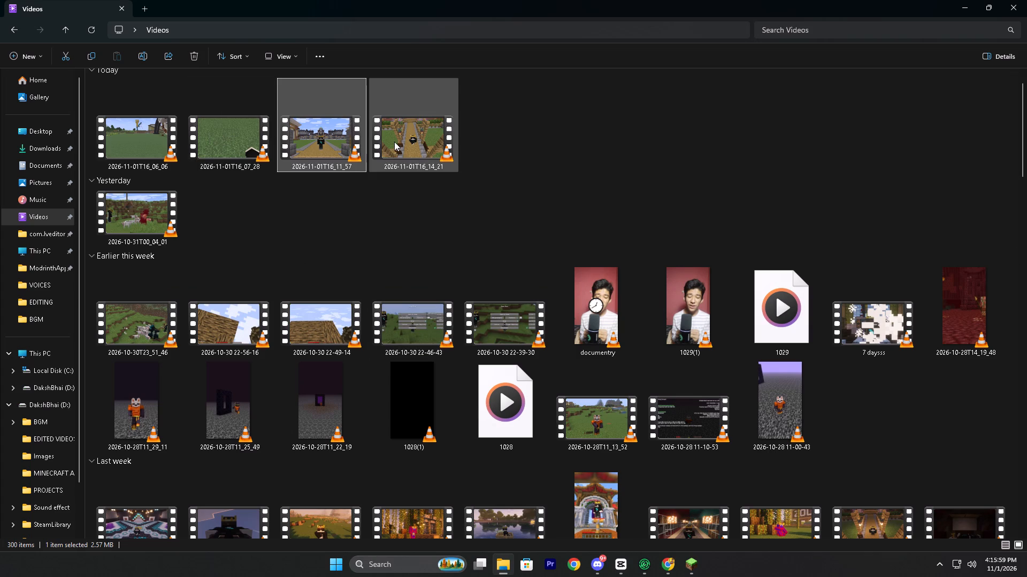
# Bring the 2026-11-01T16_14_21 video from the Videos folder into CapCut's Timeline 02, placed on the main track directly after the last clip.
pyautogui.moveTo(396, 140); pyautogui.dragTo(584, 469)
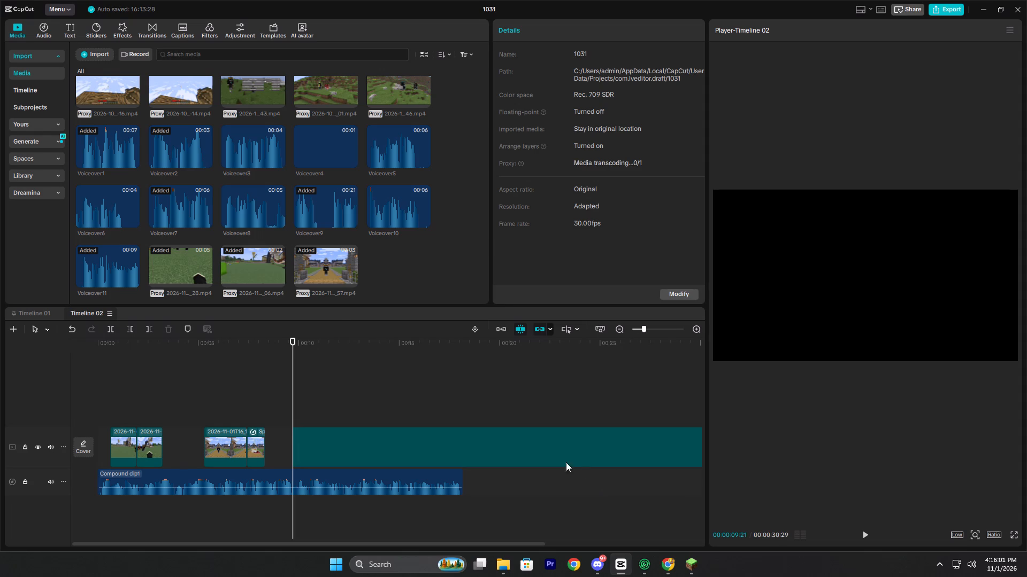
pyautogui.moveTo(317, 434); pyautogui.dragTo(288, 437)
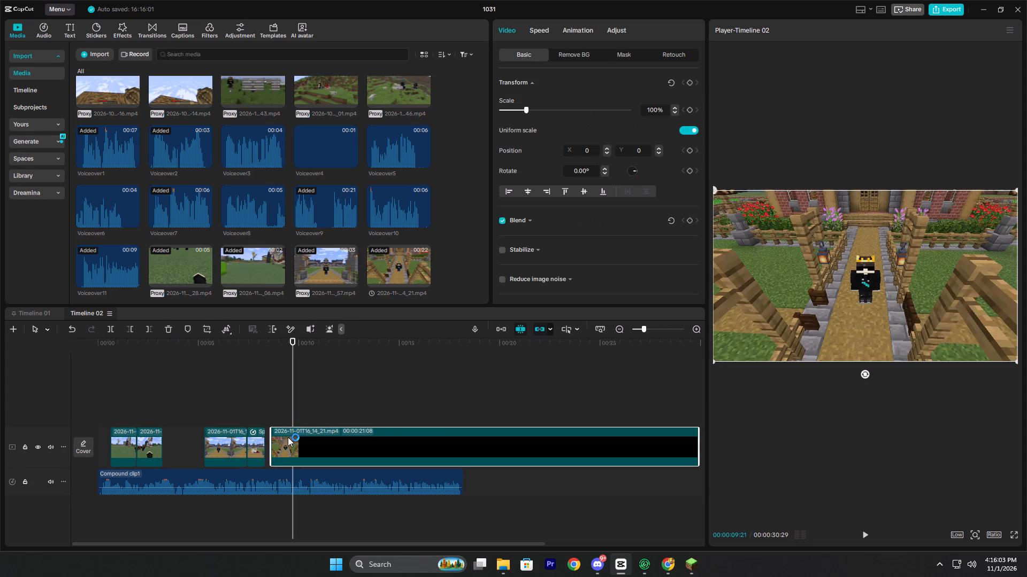
pyautogui.moveTo(288, 437); pyautogui.dragTo(286, 438)
pyautogui.moveTo(294, 410); pyautogui.dragTo(286, 417)
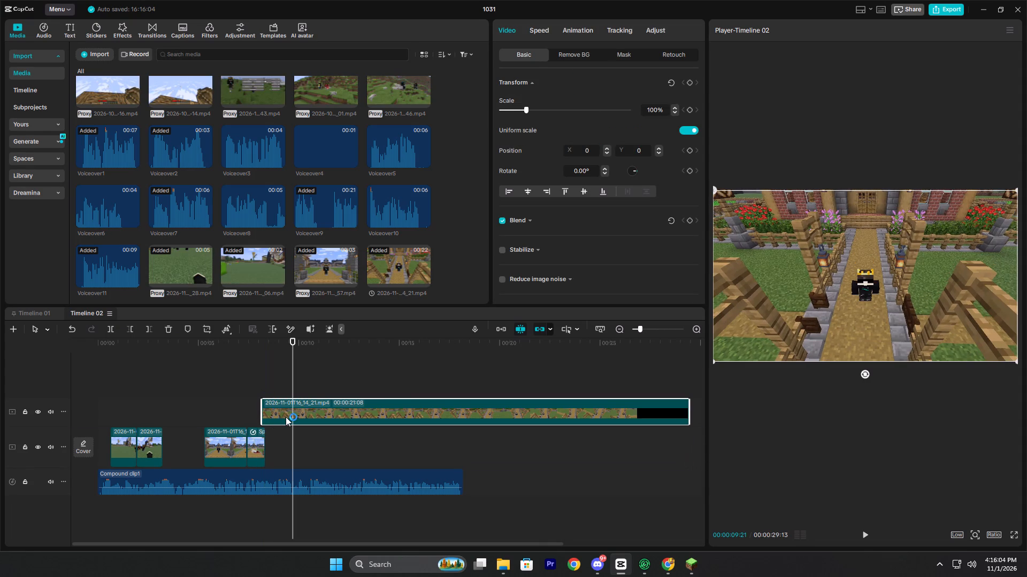
pyautogui.moveTo(286, 417); pyautogui.dragTo(359, 356)
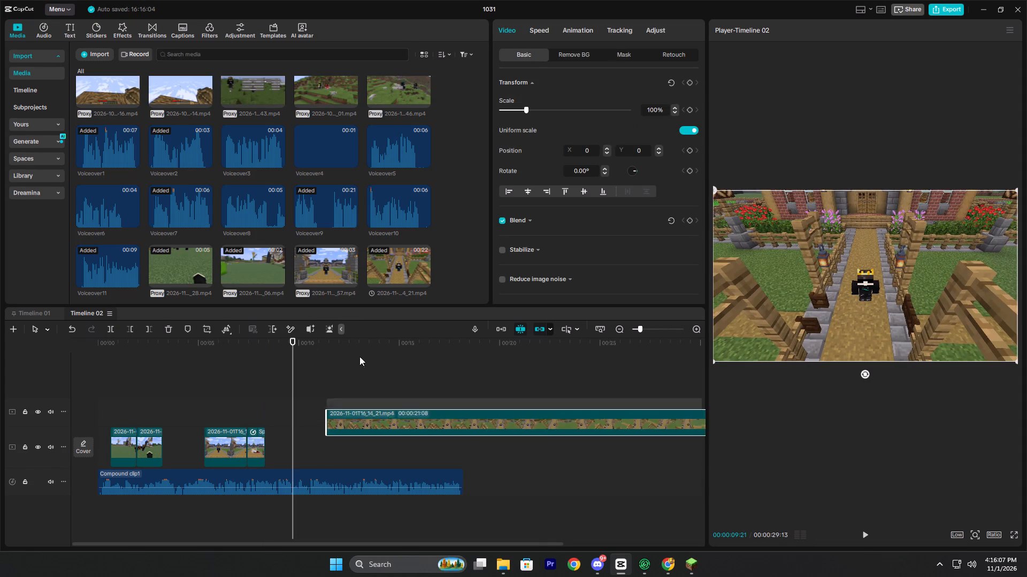
pyautogui.moveTo(359, 356); pyautogui.dragTo(298, 463)
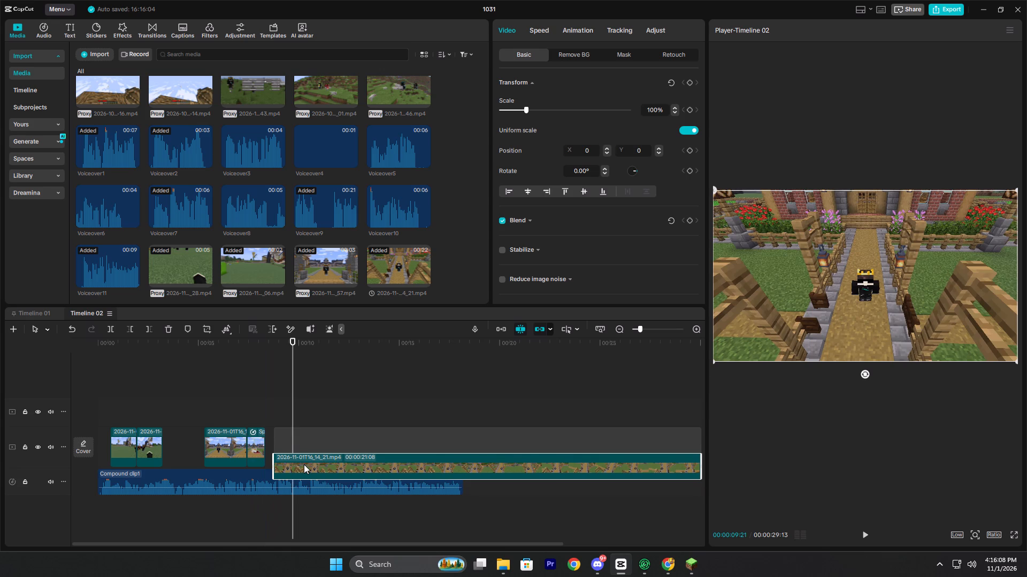
pyautogui.click(257, 404)
pyautogui.click(237, 401)
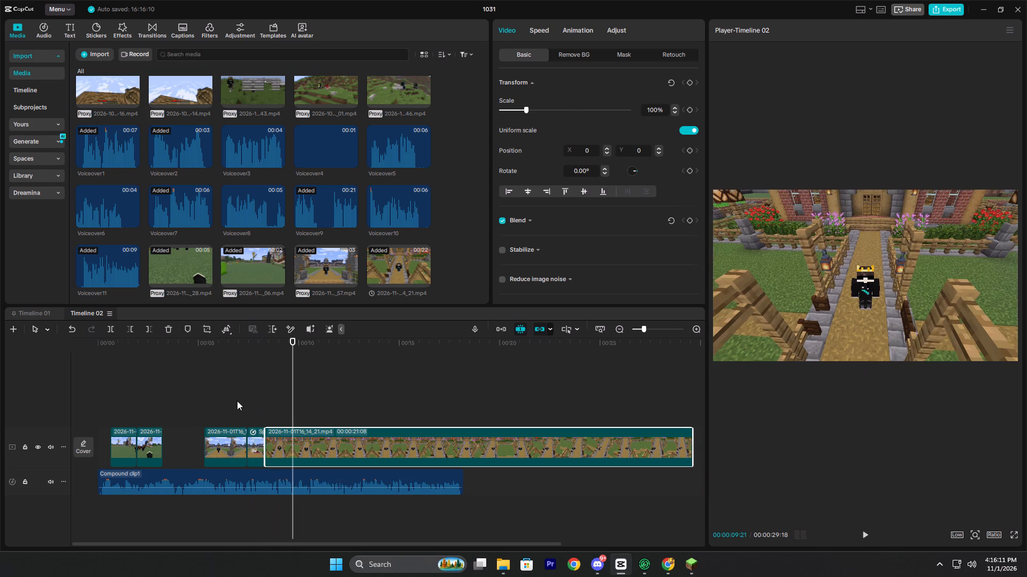
# Play through the new clip against the voiceover and split it at 00:00:18:06, where the audio ends.
pyautogui.press('space')
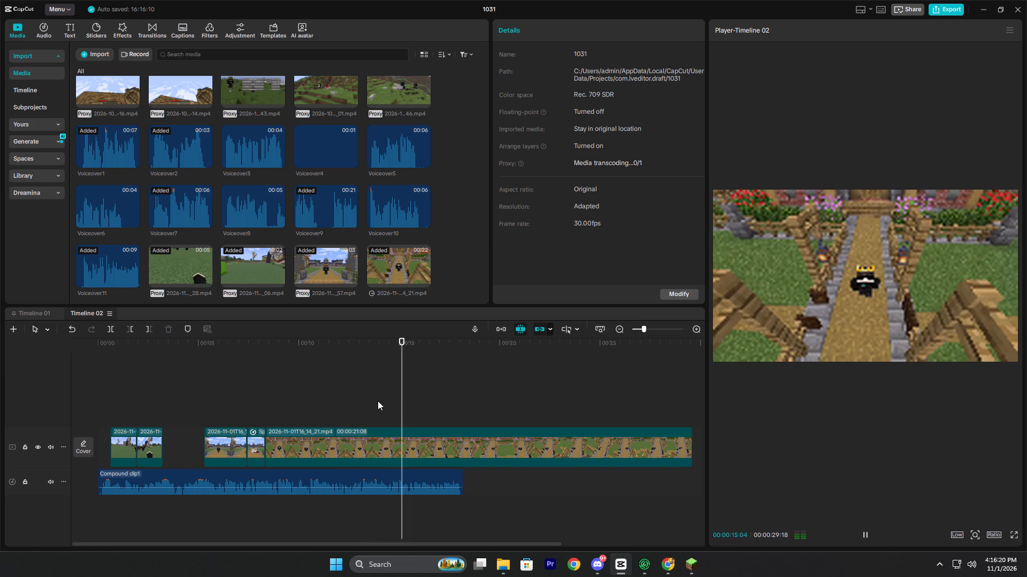
pyautogui.click(447, 394)
pyautogui.moveTo(447, 394); pyautogui.dragTo(458, 397)
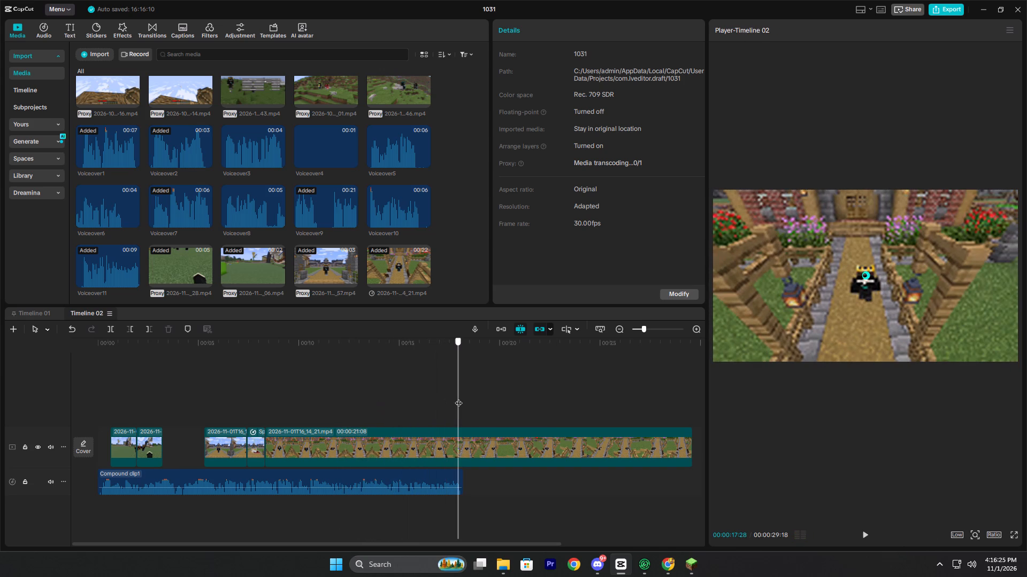
pyautogui.moveTo(458, 397); pyautogui.dragTo(461, 397)
pyautogui.hotkey('ctrl', 'b')
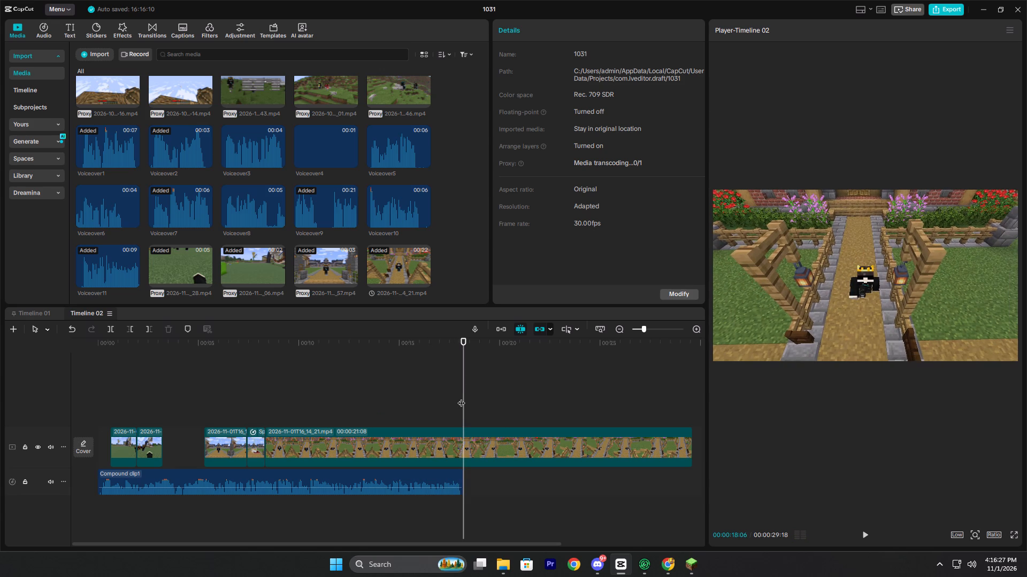
# Move the leftover second part of the split clip onto a track above, starting where the main-track gap begins after the grass clips.
pyautogui.moveTo(463, 393); pyautogui.dragTo(485, 408)
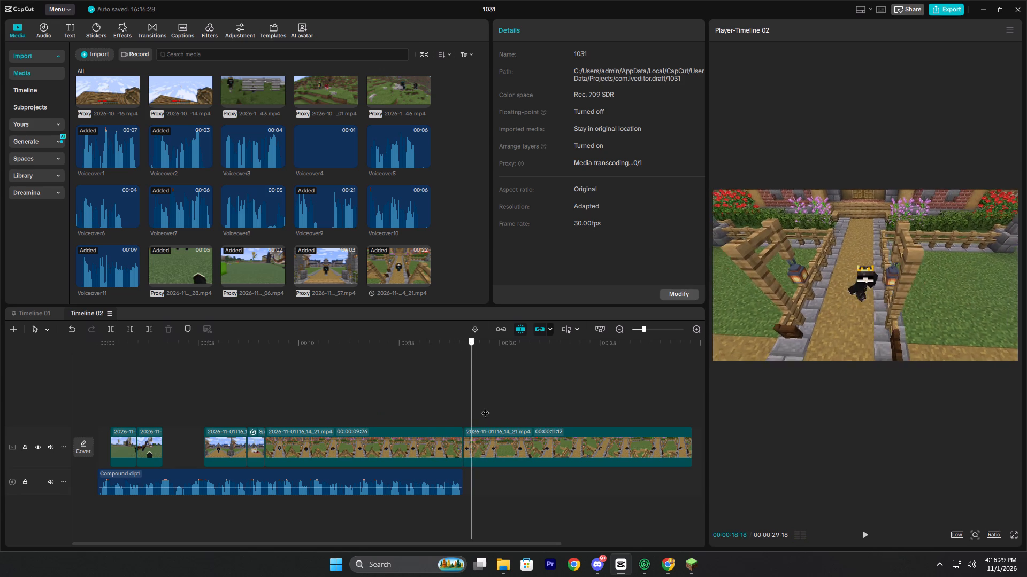
pyautogui.moveTo(485, 408); pyautogui.dragTo(493, 411)
pyautogui.click(493, 457)
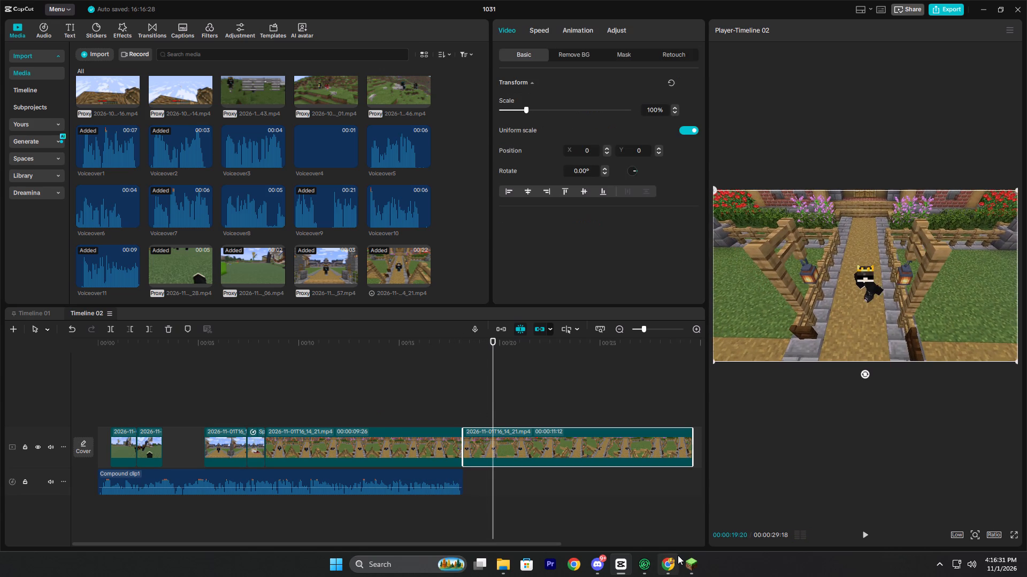
pyautogui.moveTo(508, 442); pyautogui.dragTo(209, 386)
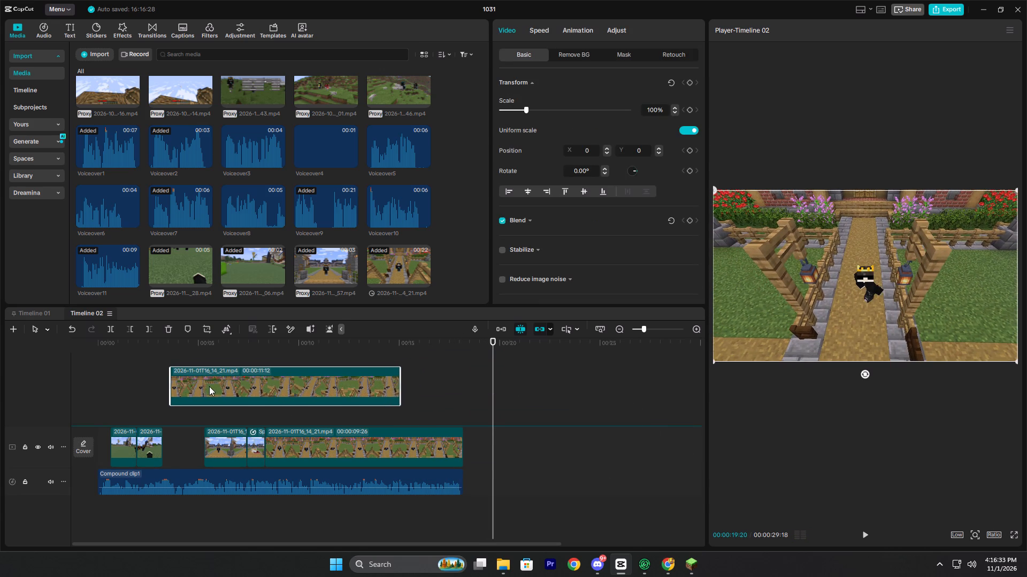
pyautogui.moveTo(209, 386); pyautogui.dragTo(205, 388)
# Trim the end of the upper clip at 00:00:05:09, where the next main-track clip begins.
pyautogui.click(166, 357)
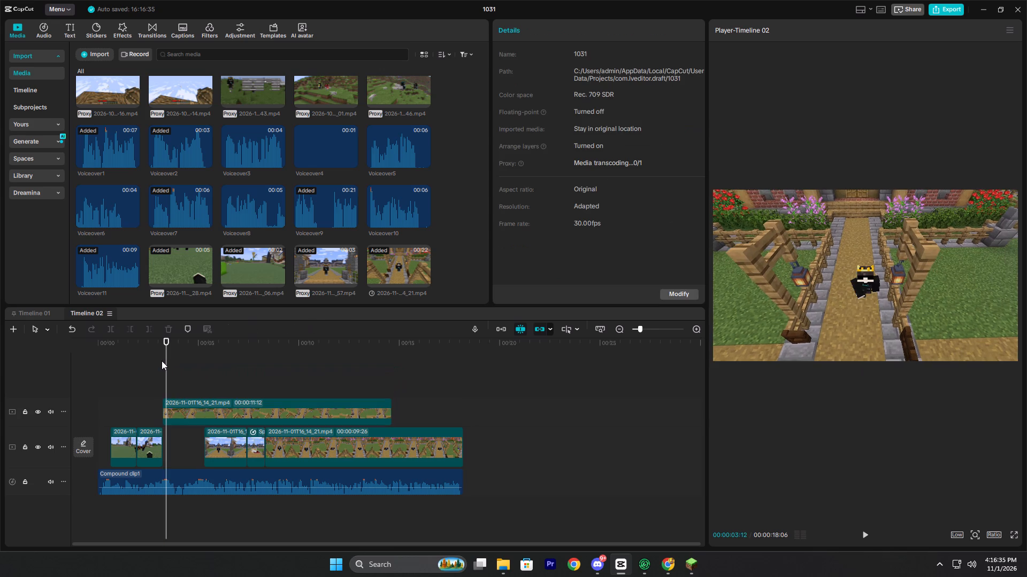
pyautogui.click(162, 361)
pyautogui.press('space')
pyautogui.doubleClick(203, 381)
pyautogui.click(212, 413)
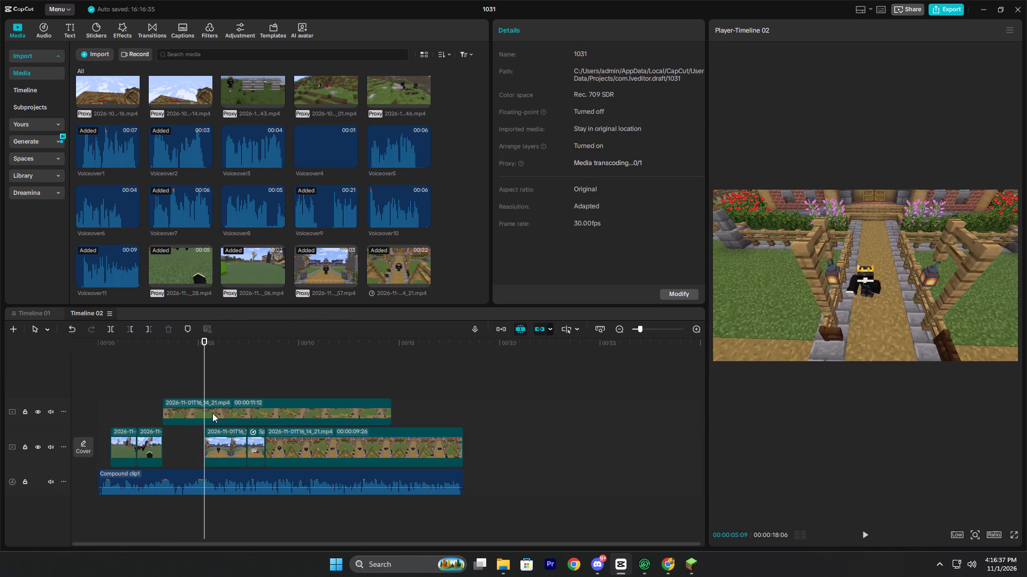
pyautogui.press('w')
# Preview the trimmed clip with the voiceover and move it down into the gap on the main track.
pyautogui.click(167, 382)
pyautogui.press('space')
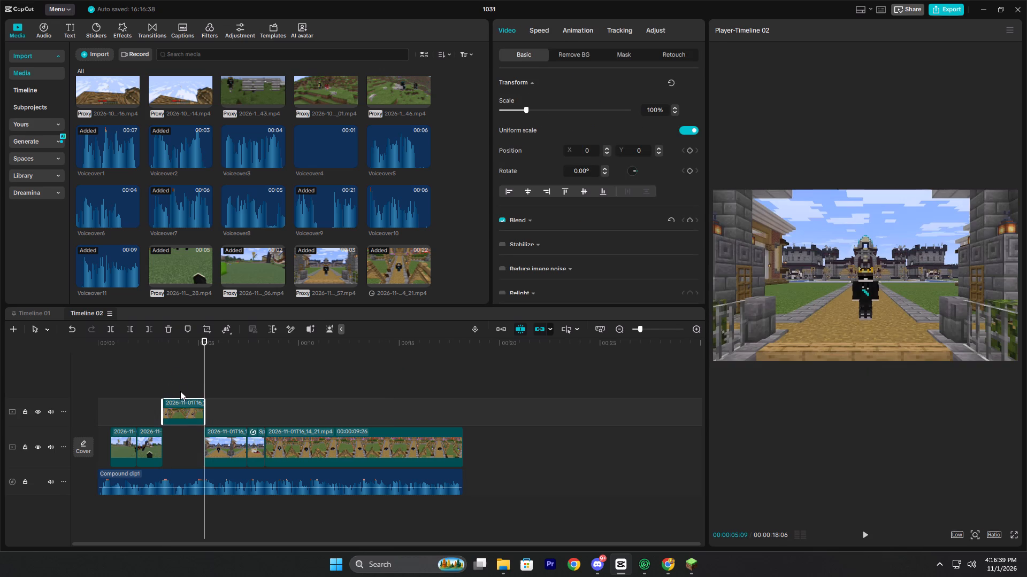
pyautogui.click(182, 381)
pyautogui.click(164, 378)
pyautogui.press('space')
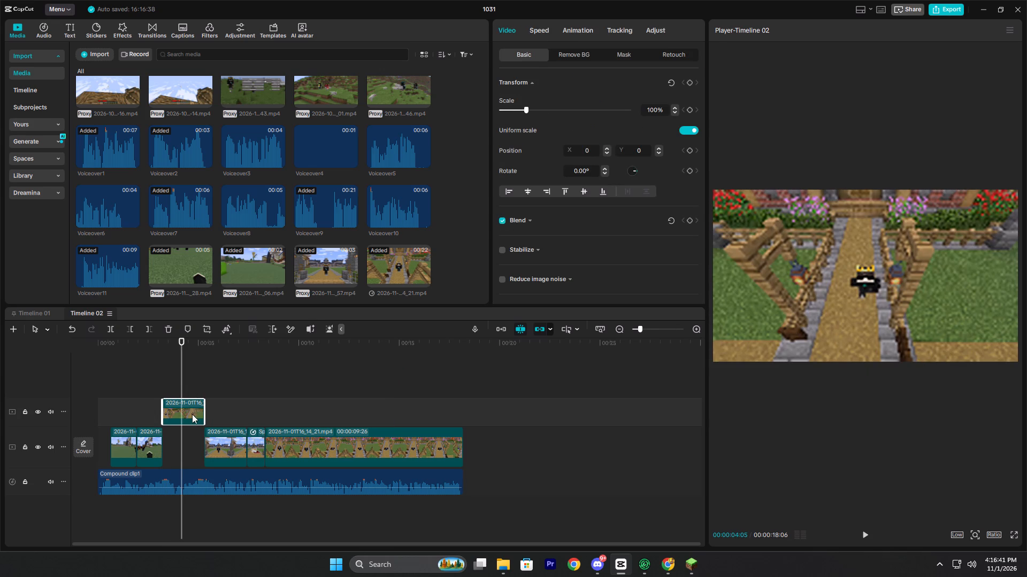
pyautogui.press('space')
pyautogui.moveTo(186, 409); pyautogui.dragTo(187, 448)
# Switch to Minecraft, exit the current replay and bring up the Select Replay list.
pyautogui.click(681, 562)
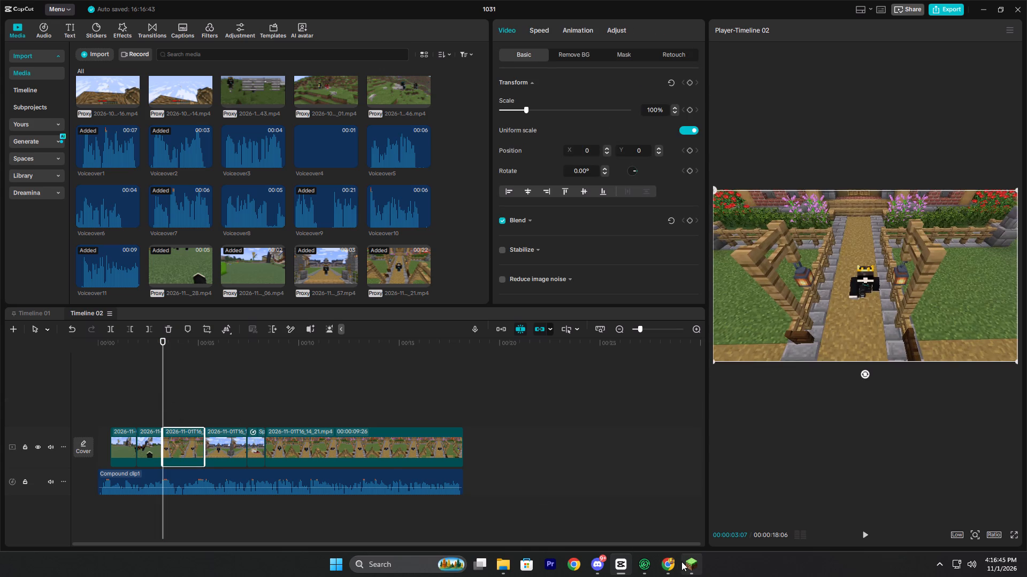
pyautogui.click(508, 313)
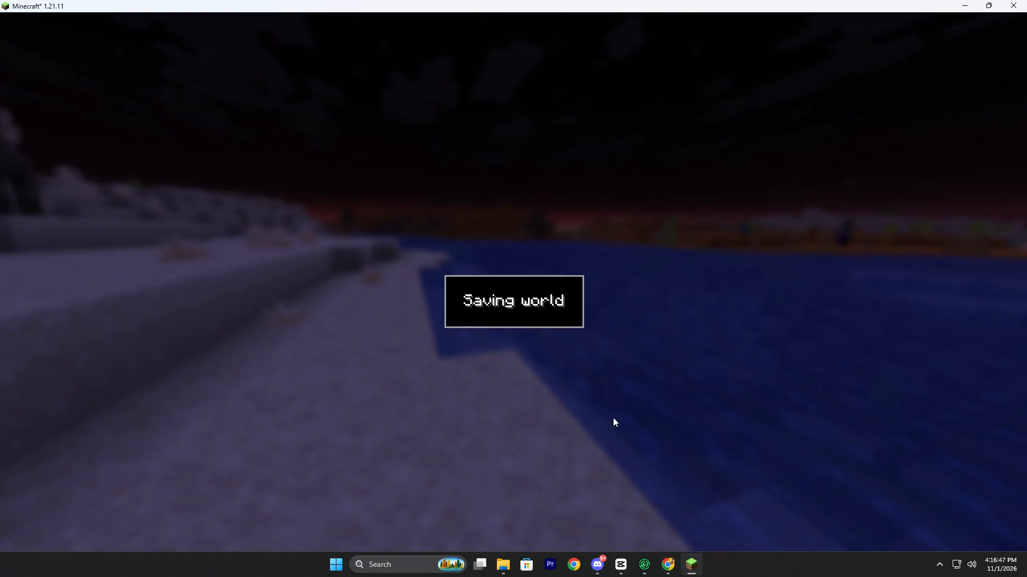
pyautogui.click(695, 337)
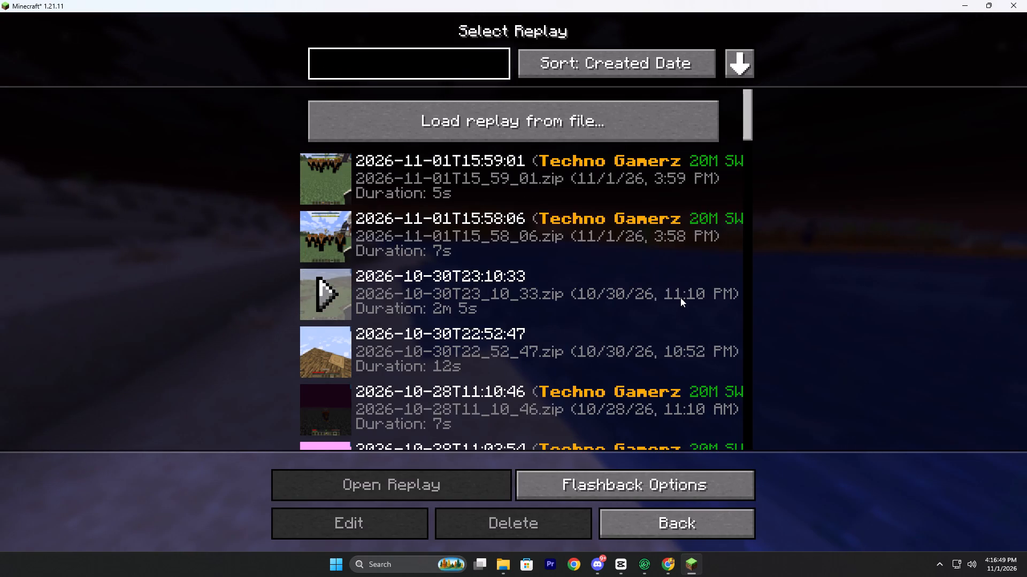
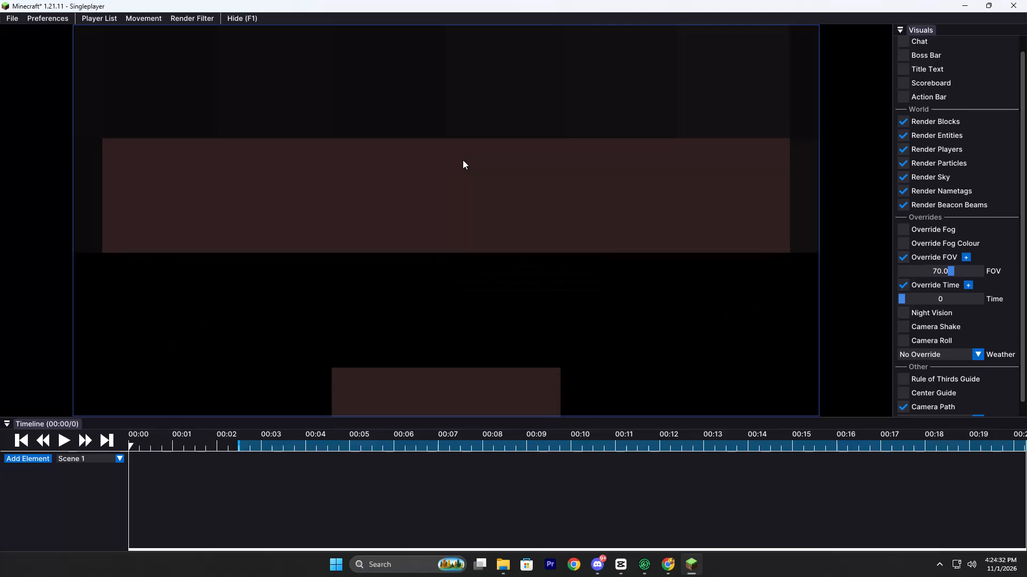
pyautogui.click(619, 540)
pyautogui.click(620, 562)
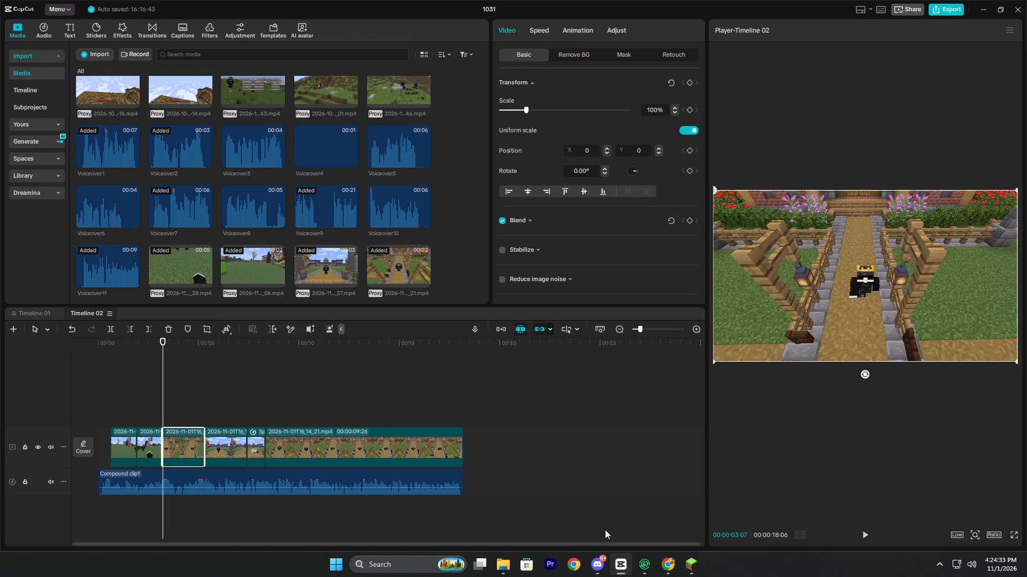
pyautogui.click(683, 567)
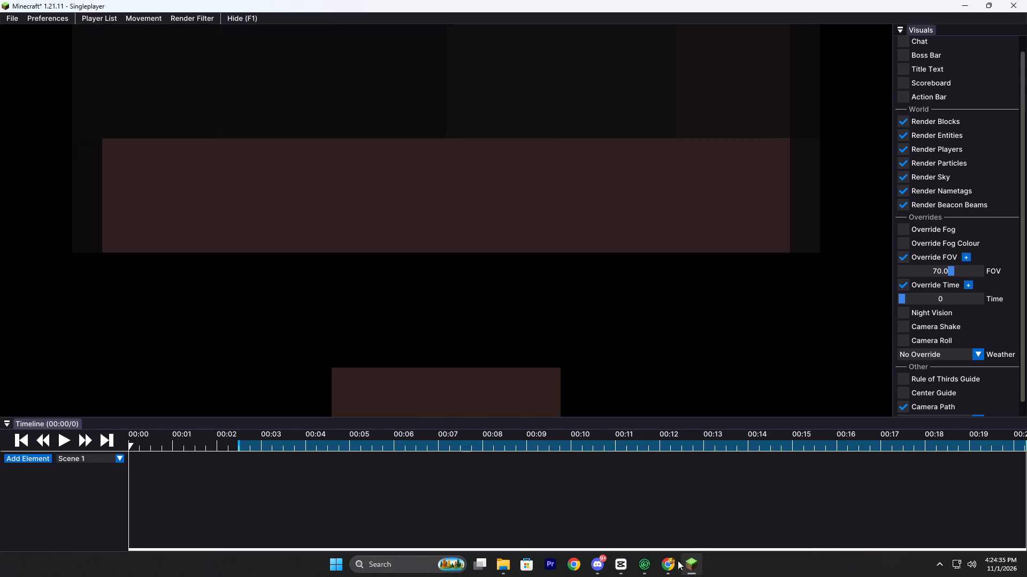
# Spectate the replay's player in front-facing third-person view and set the time override to 3288.
pyautogui.rightClick(430, 323)
pyautogui.click(484, 348)
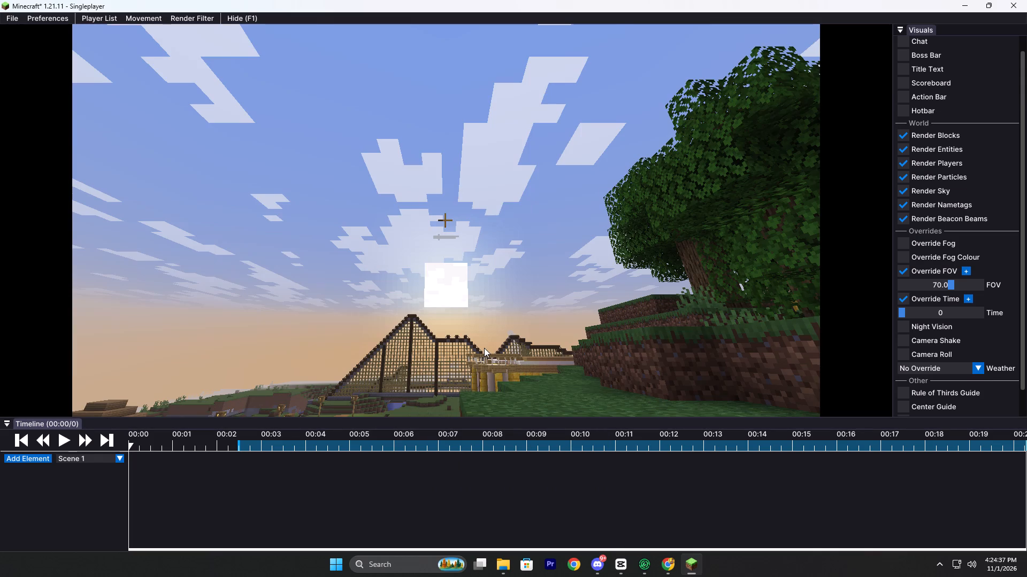
pyautogui.press('F5')
pyautogui.press('F5')
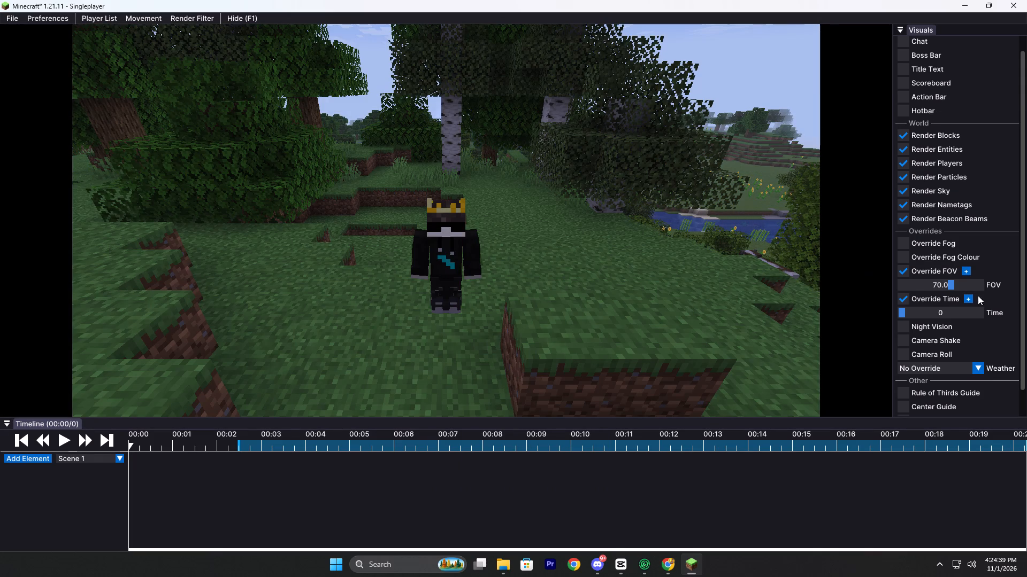
pyautogui.click(909, 314)
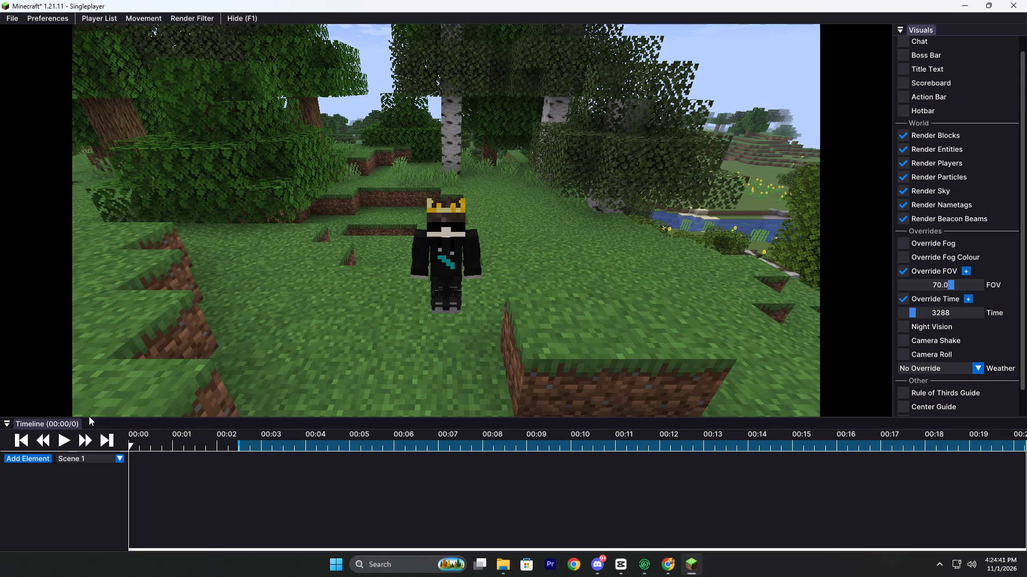
# Preview the replay to about 00:07 and export it as a 1920 × 1080, 60 fps MP4 under the suggested file name.
pyautogui.click(64, 439)
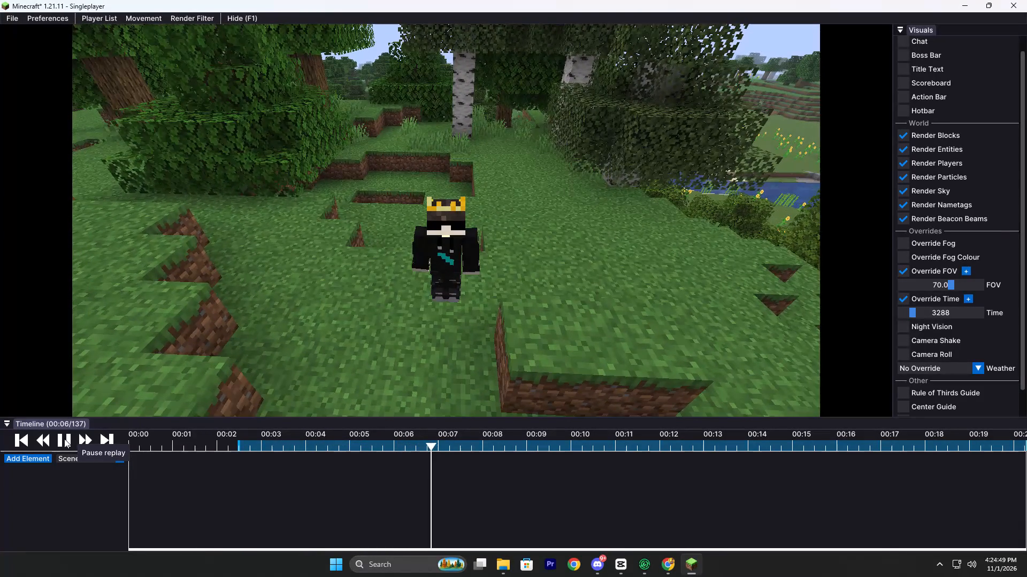
pyautogui.click(64, 439)
pyautogui.click(9, 16)
pyautogui.click(18, 28)
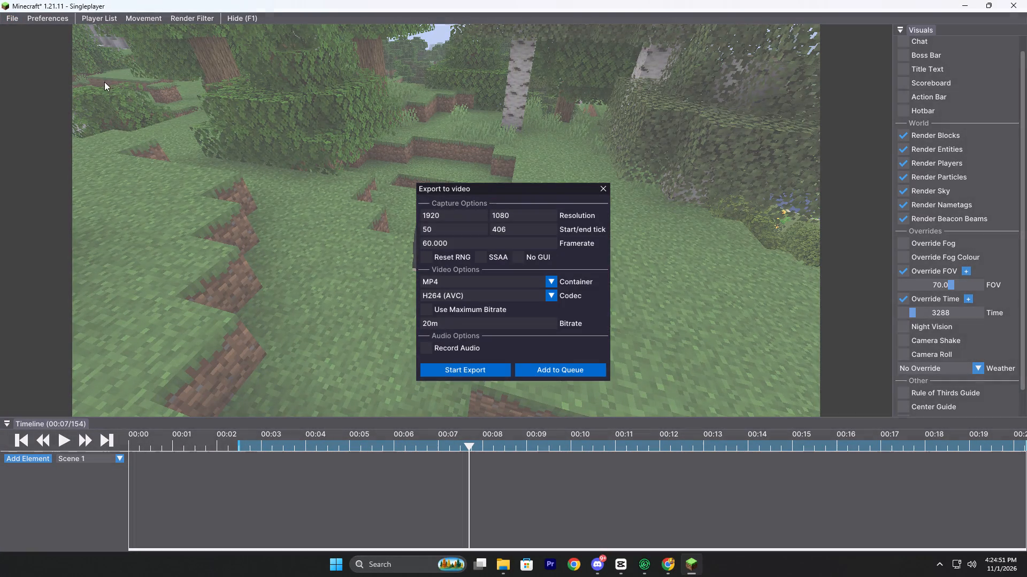
pyautogui.click(436, 370)
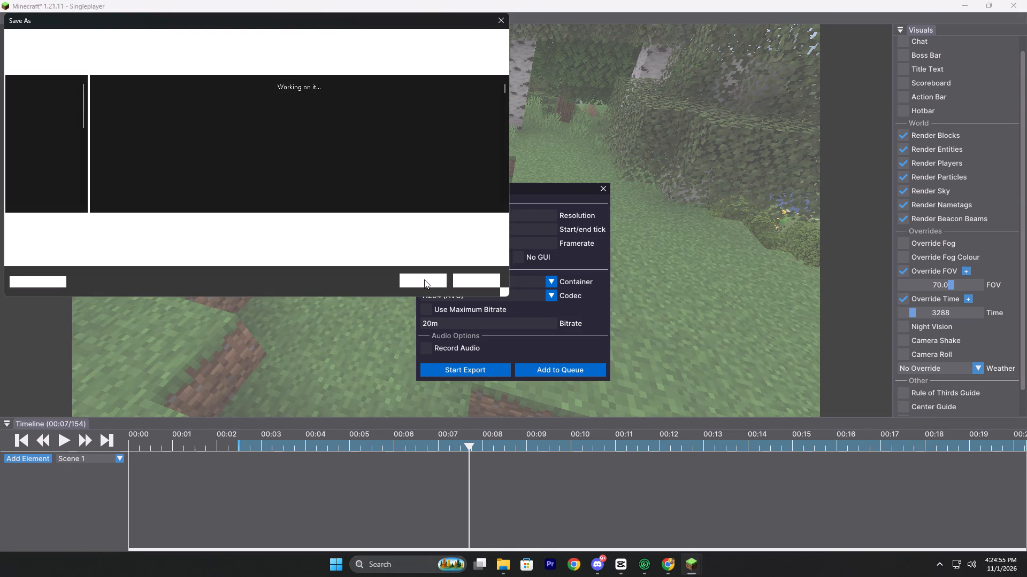
pyautogui.click(424, 279)
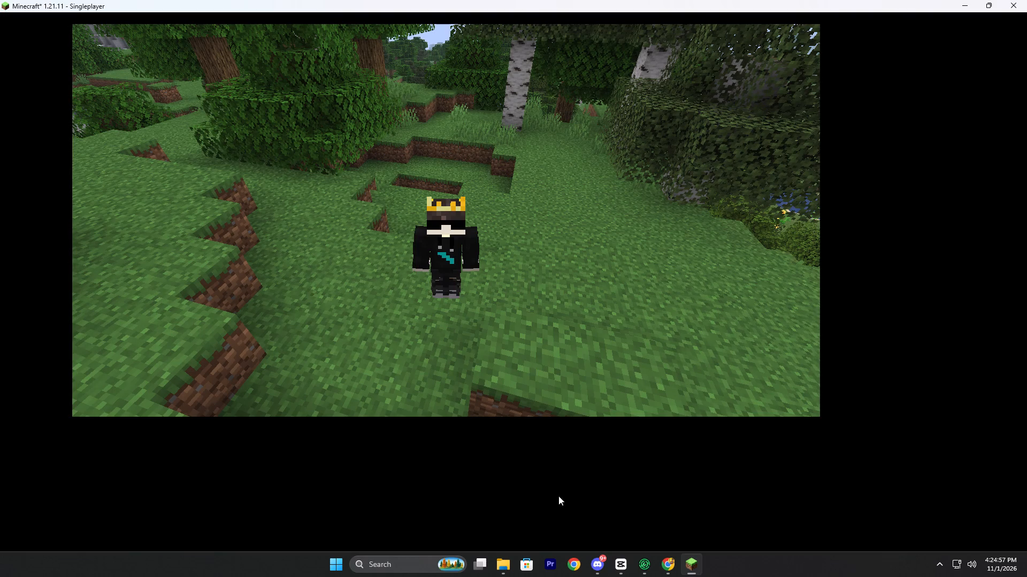
# Switch to CapCut and preview the opening second of Timeline 02 from its start.
pyautogui.click(615, 568)
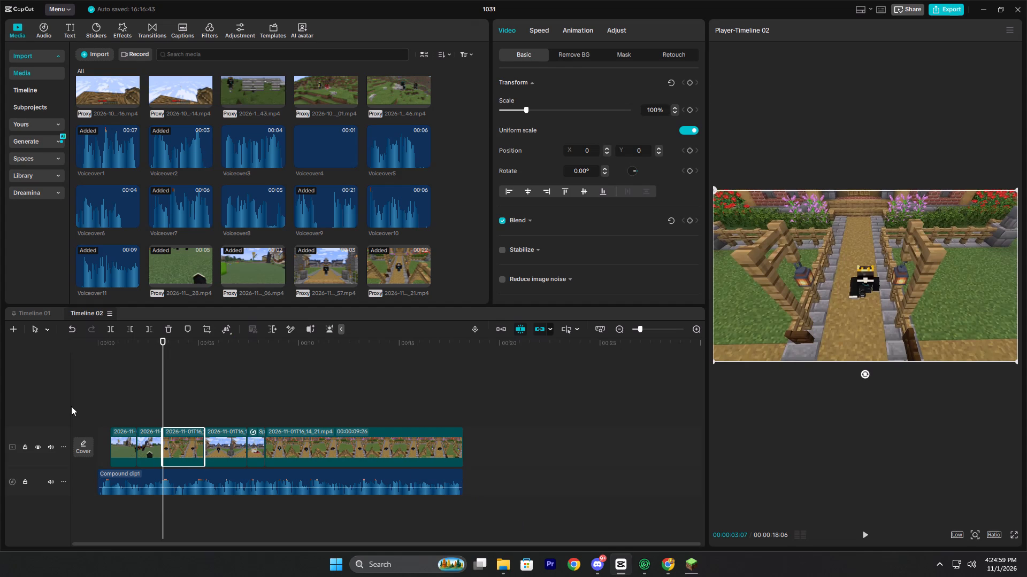
pyautogui.click(119, 411)
pyautogui.moveTo(119, 411); pyautogui.dragTo(99, 415)
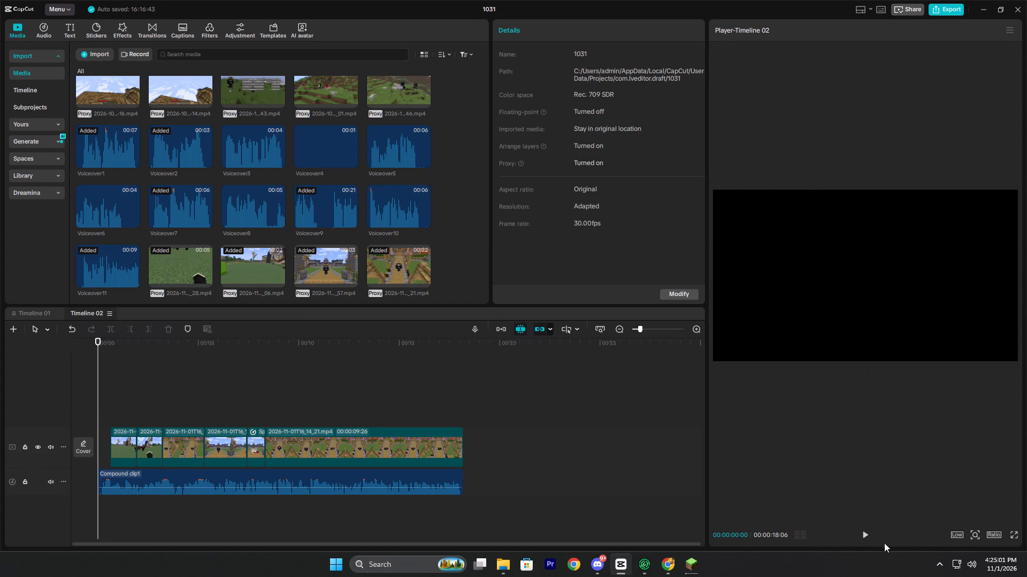
pyautogui.click(865, 532)
pyautogui.click(863, 531)
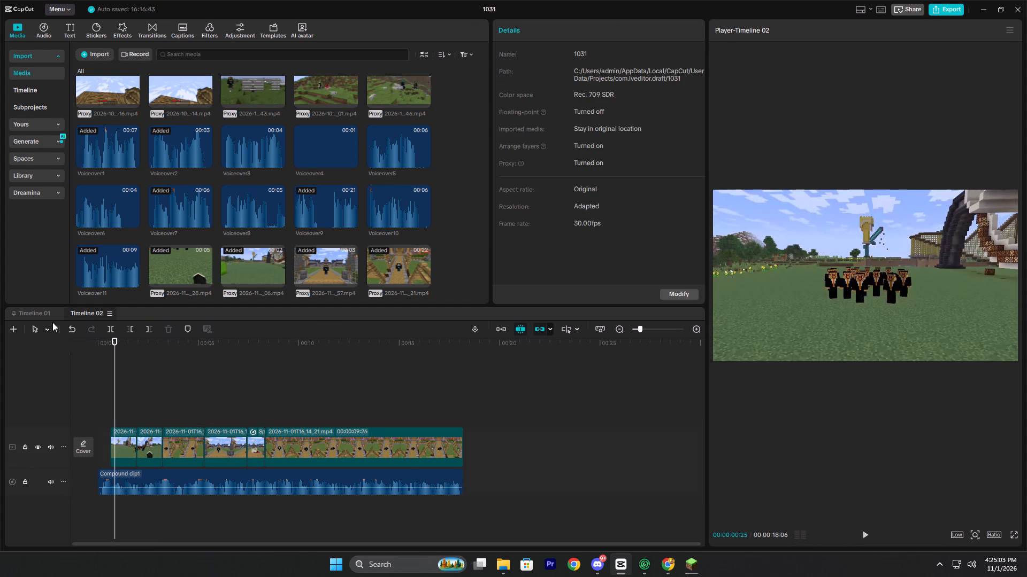
# Open Timeline 01 of the 1031 project.
pyautogui.click(33, 309)
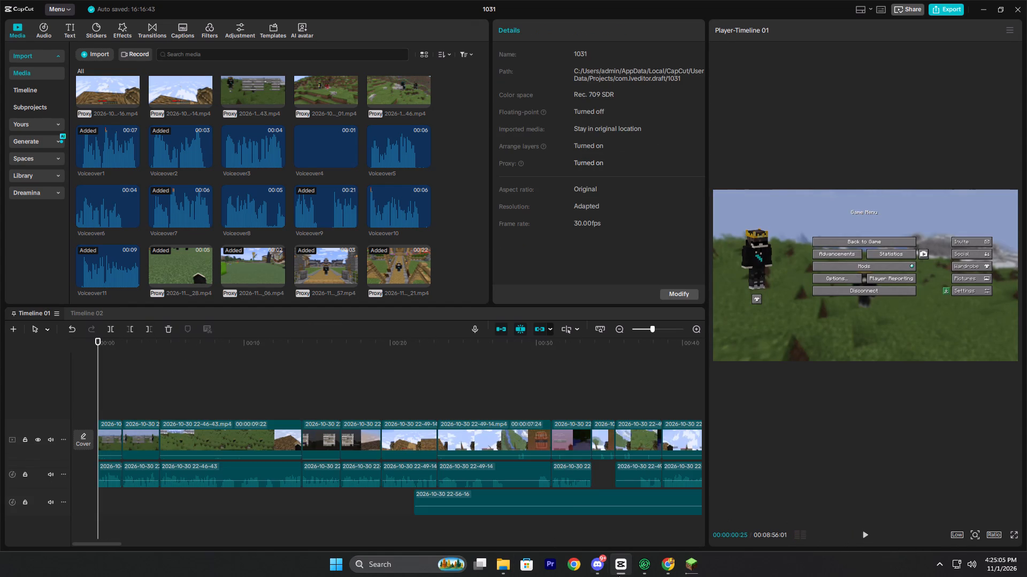
# Check the export progress in Minecraft, and the channel's eligibility progress on YouTube Studio's Earn page in Chrome.
pyautogui.click(688, 567)
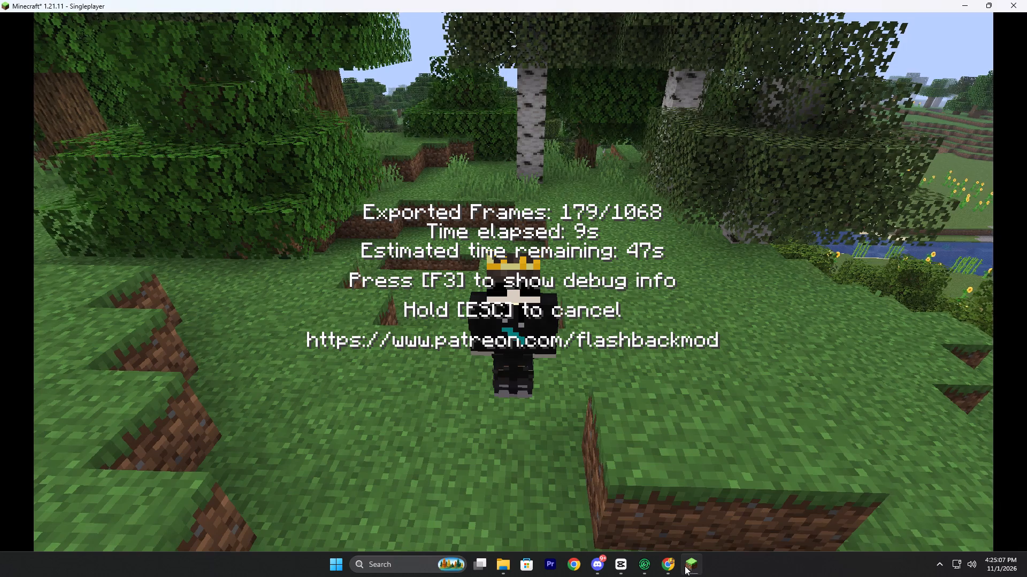
pyautogui.click(668, 568)
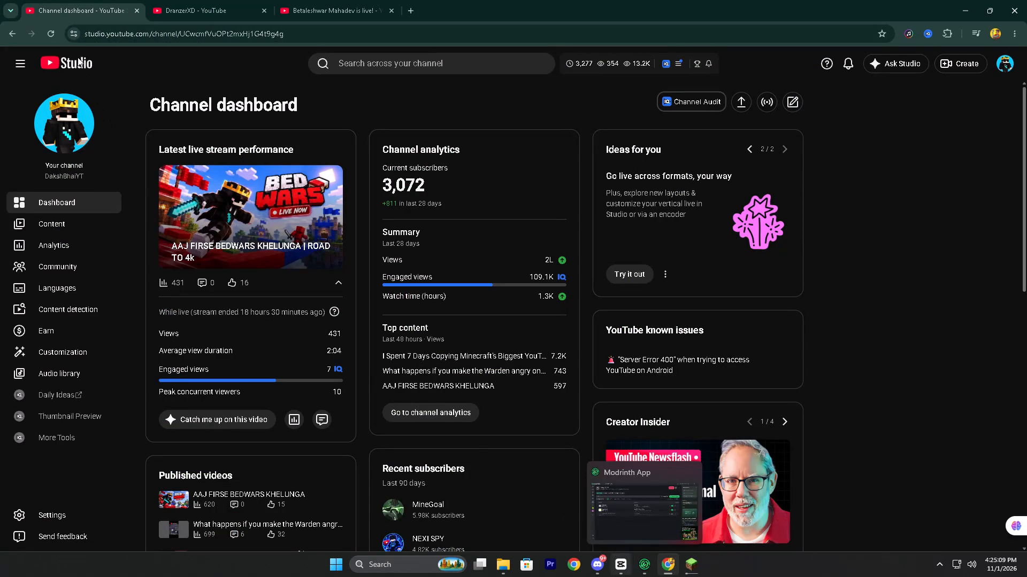
pyautogui.click(49, 39)
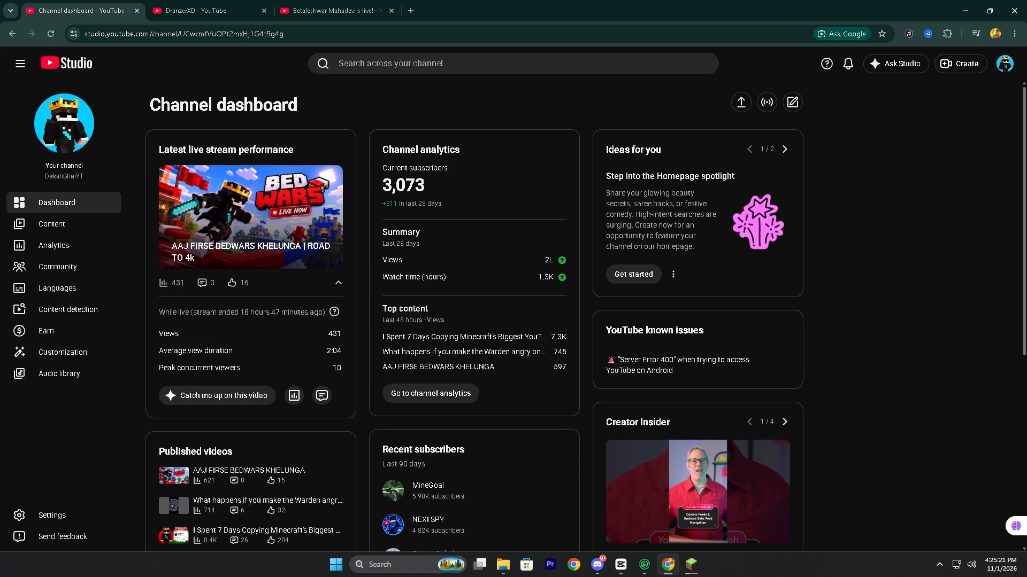
pyautogui.click(46, 329)
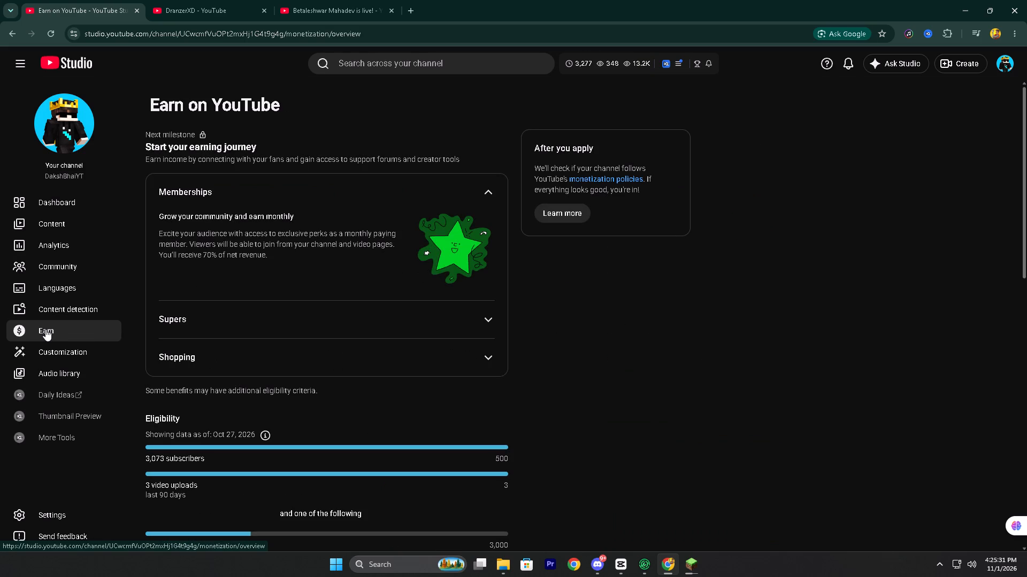
pyautogui.scroll(-1, 374, 455)
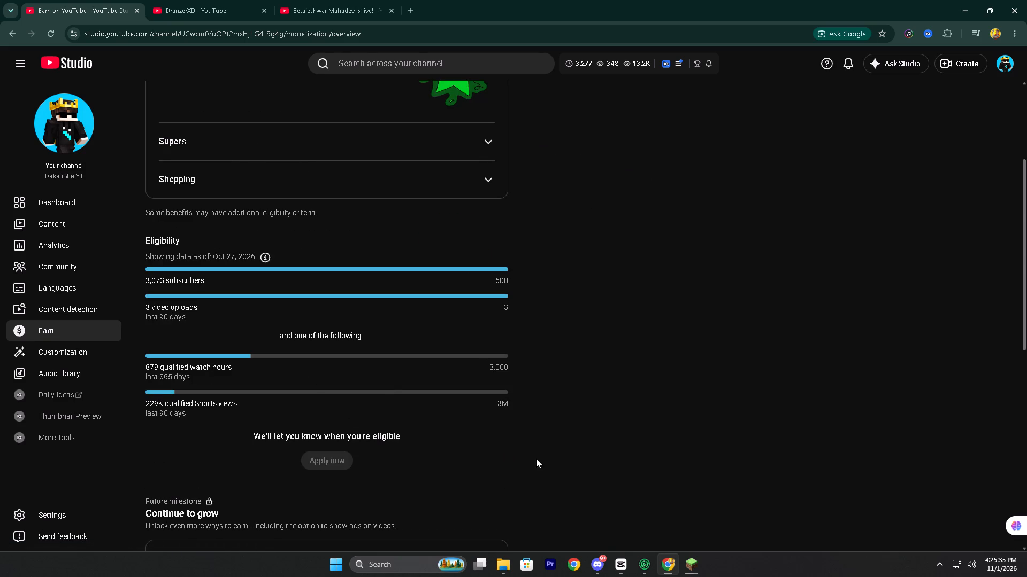
# Return to Minecraft, wait for the replay export and dismiss its completion dialog.
pyautogui.click(693, 567)
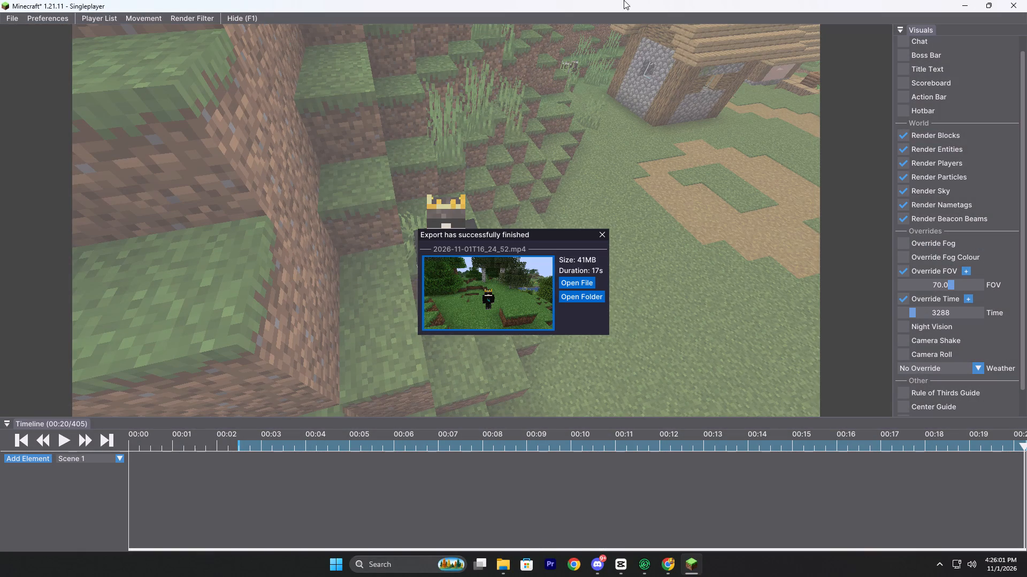
pyautogui.click(601, 235)
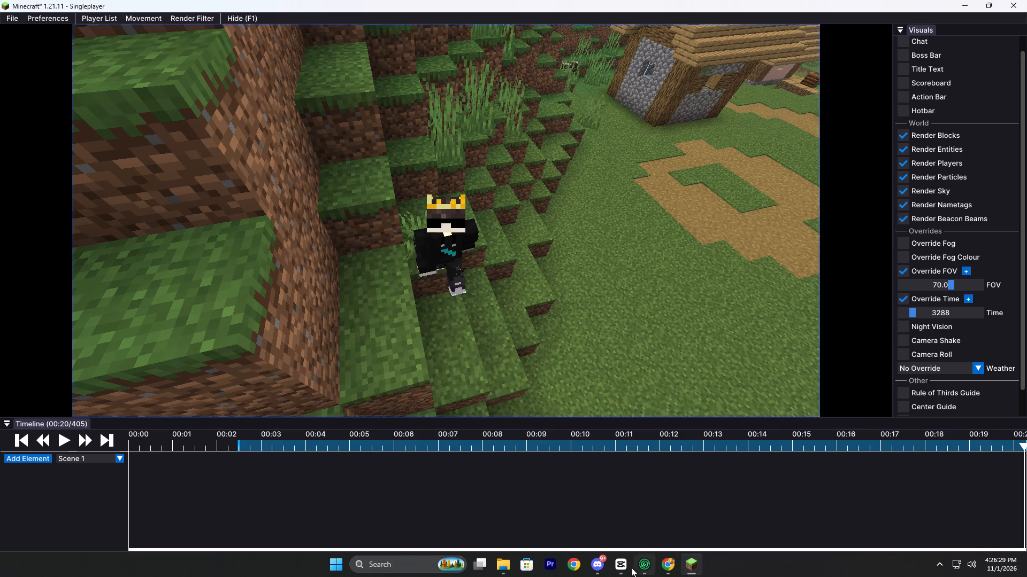
# Switch to CapCut, preview the first four seconds of Timeline 01 and return the playhead to the start.
pyautogui.click(614, 571)
pyautogui.press('space')
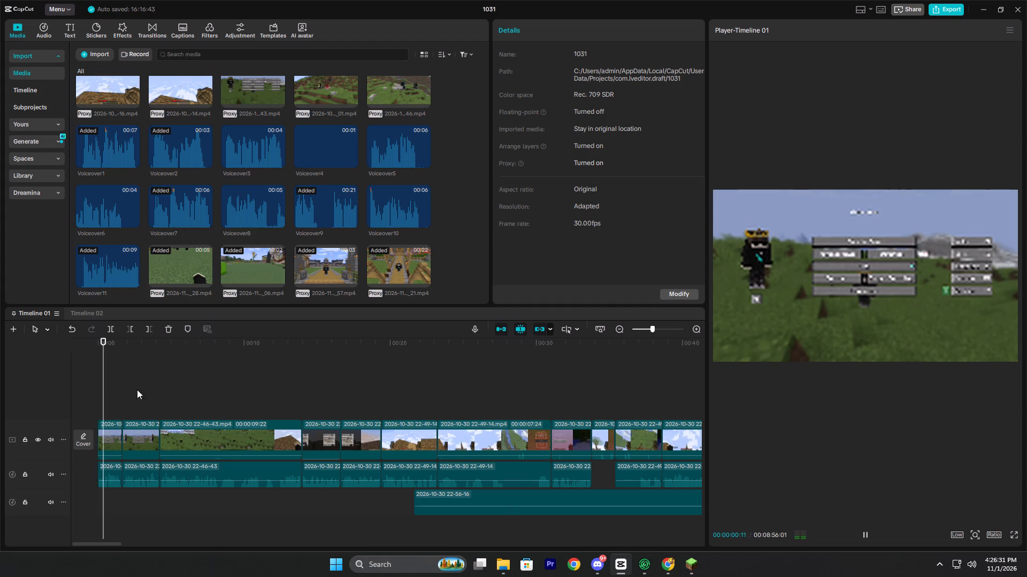
pyautogui.click(104, 383)
pyautogui.moveTo(104, 383); pyautogui.dragTo(66, 390)
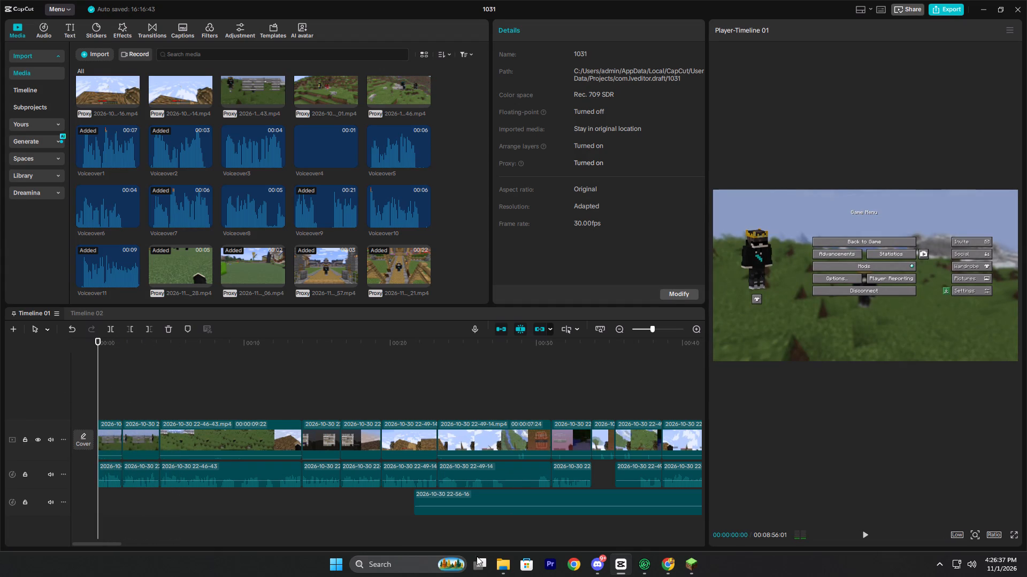
# Import the newly exported clip 2026-11-01T16_24_52 from the Videos folder into CapCut's project media.
pyautogui.click(498, 568)
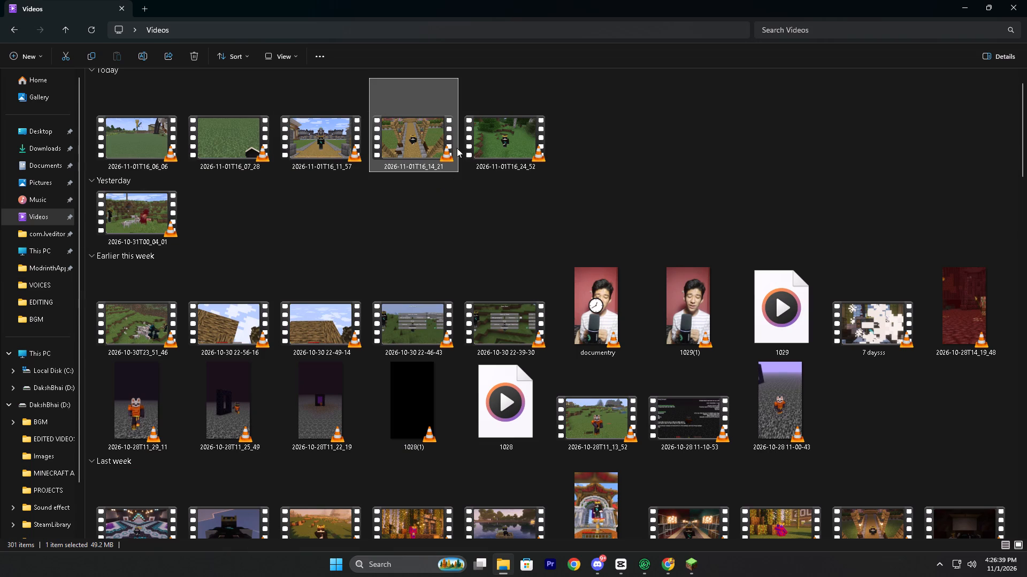
pyautogui.moveTo(484, 131); pyautogui.dragTo(442, 276)
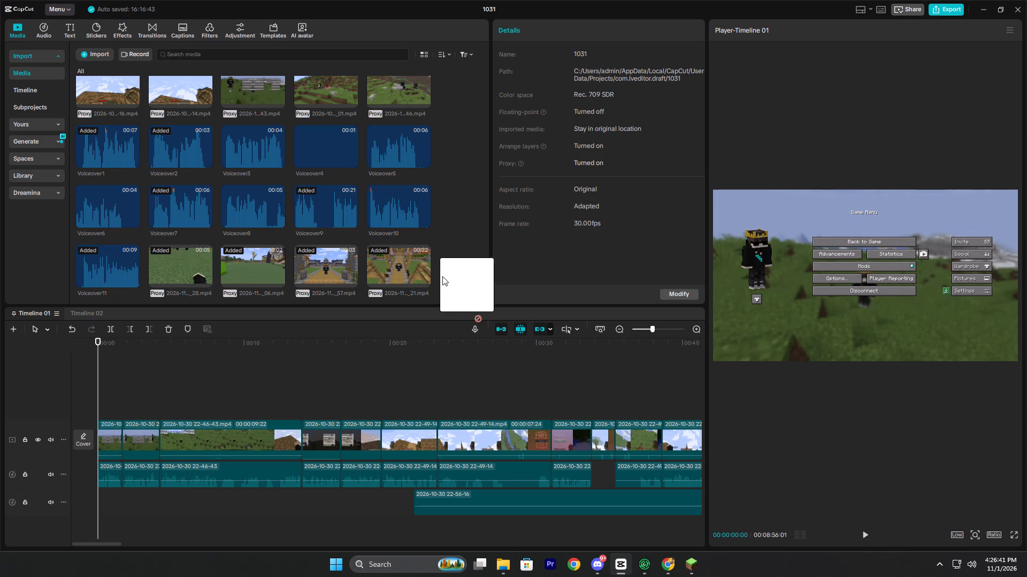
pyautogui.moveTo(442, 276); pyautogui.dragTo(388, 256)
# Place the imported clip 2026-11-01T16_24_52 on a new track above the main track at the start of Timeline 01.
pyautogui.scroll(-8, 341, 247)
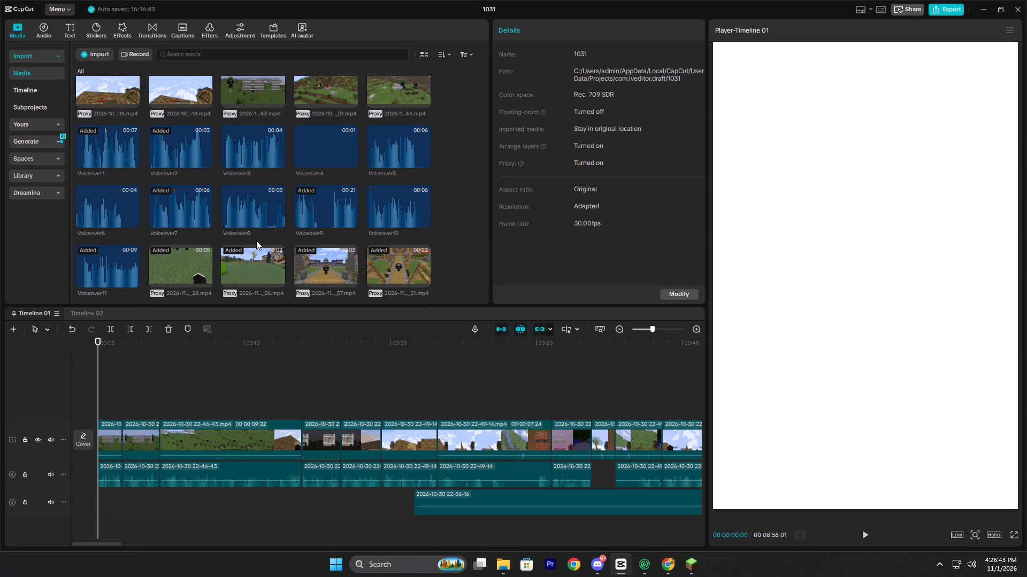
pyautogui.scroll(-4, 252, 252)
pyautogui.scroll(-3, 347, 295)
pyautogui.scroll(-2, 244, 281)
pyautogui.moveTo(101, 264); pyautogui.dragTo(151, 376)
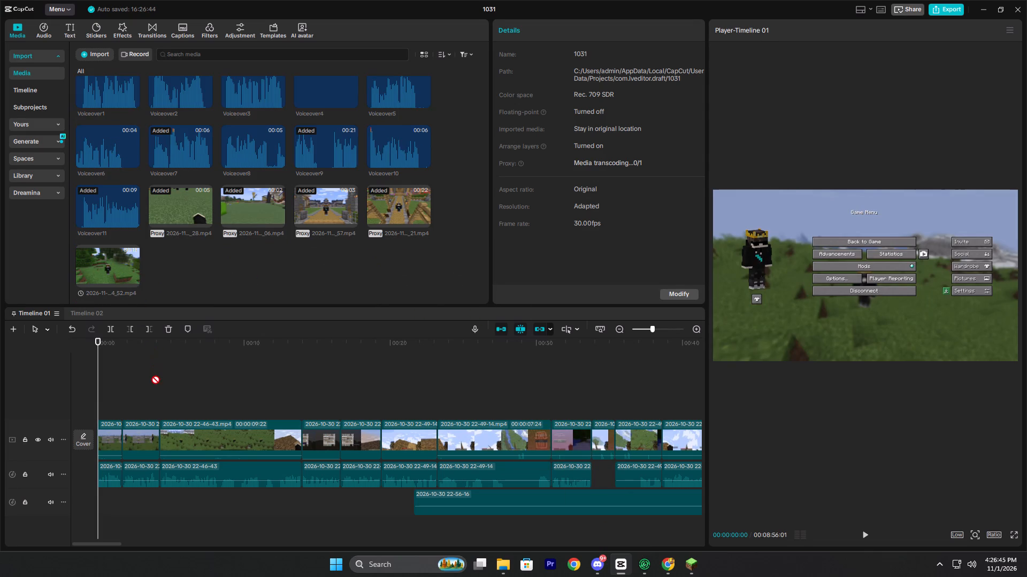
pyautogui.moveTo(151, 376); pyautogui.dragTo(97, 394)
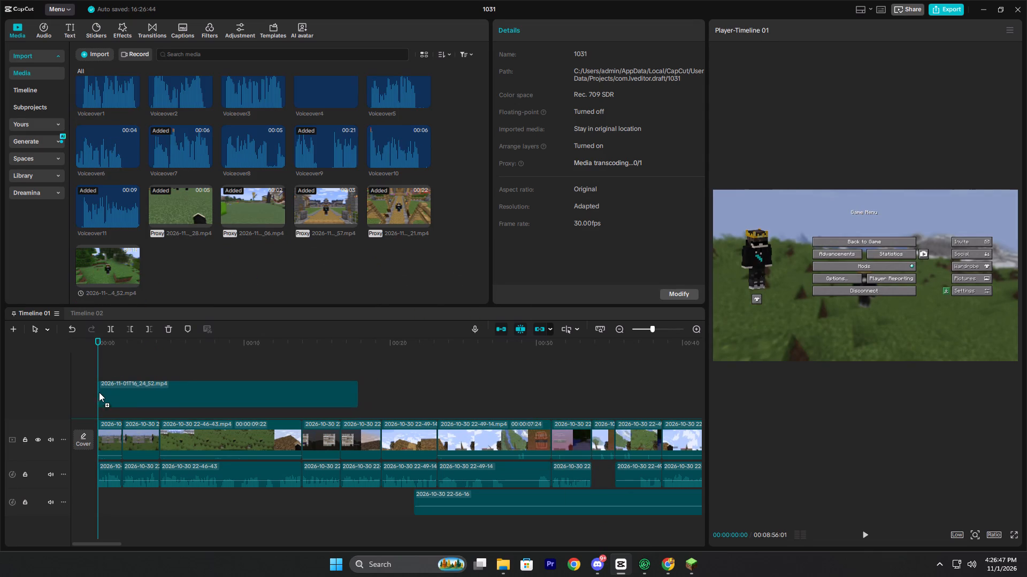
# Trim the end of the upper clip at 00:00:04:07, where the third main-track clip begins.
pyautogui.click(159, 363)
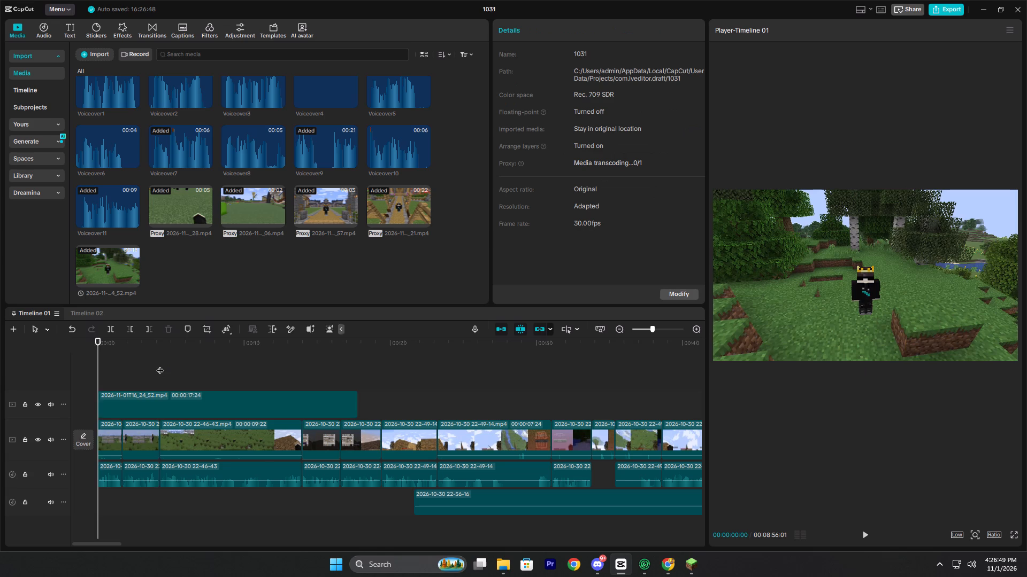
pyautogui.click(174, 416)
pyautogui.press('w')
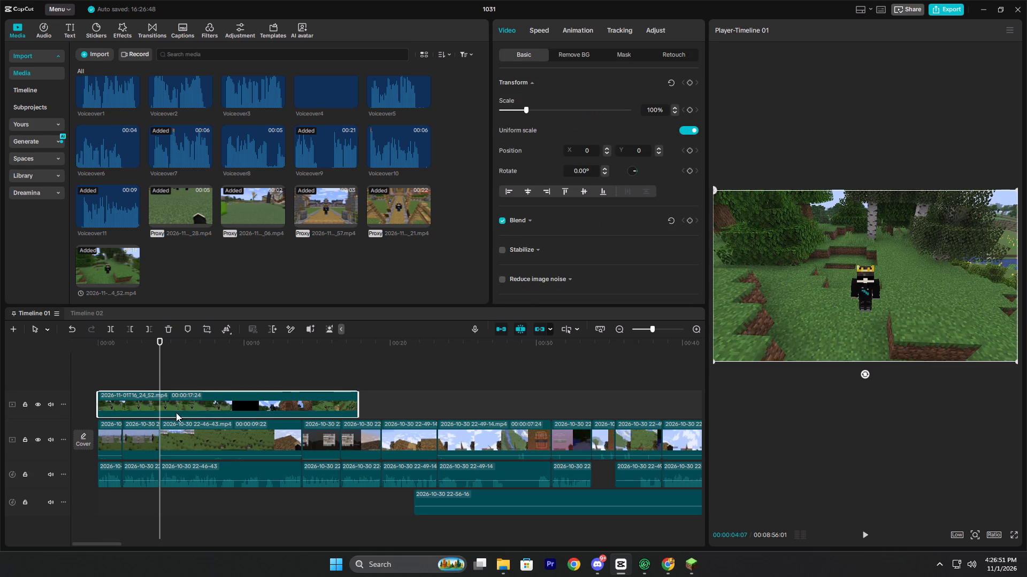
# Preview the trimmed upper clip with the audio from about 00:00:01:10.
pyautogui.click(109, 370)
pyautogui.moveTo(109, 370); pyautogui.dragTo(117, 373)
pyautogui.click(132, 408)
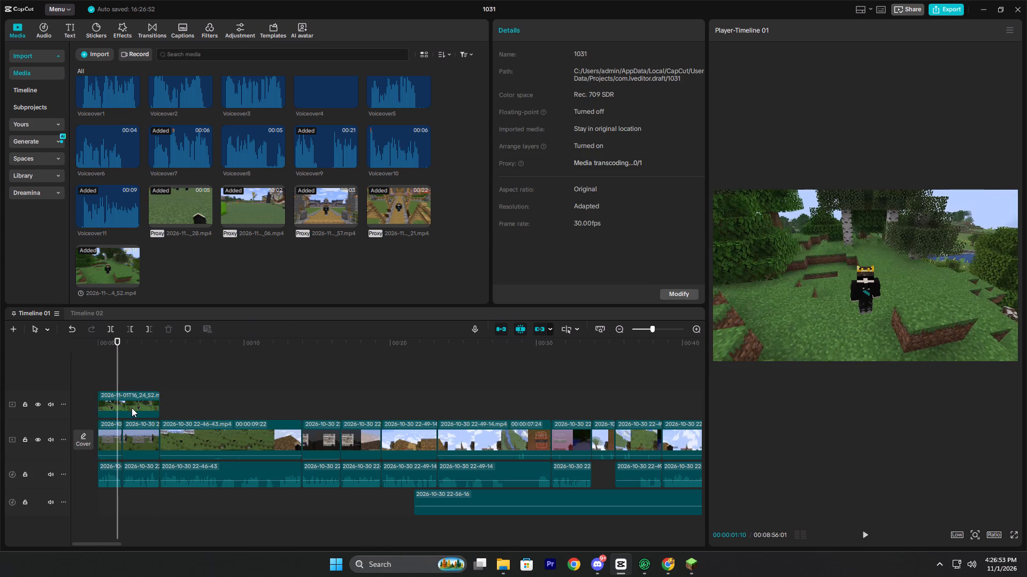
pyautogui.press('space')
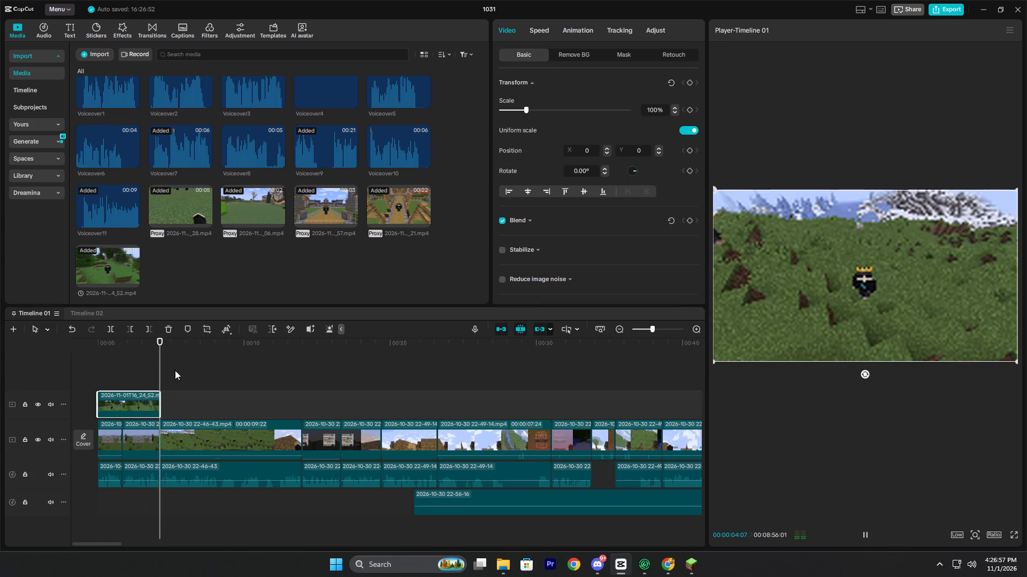
# Place another copy of clip 2026-11-01T16_24_52 on the upper track at 00:01:02:27, where the game-menu footage begins.
pyautogui.scroll(-5, 337, 399)
pyautogui.keyDown('ctrl'); pyautogui.scroll(-4, 351, 400); pyautogui.keyUp('ctrl')
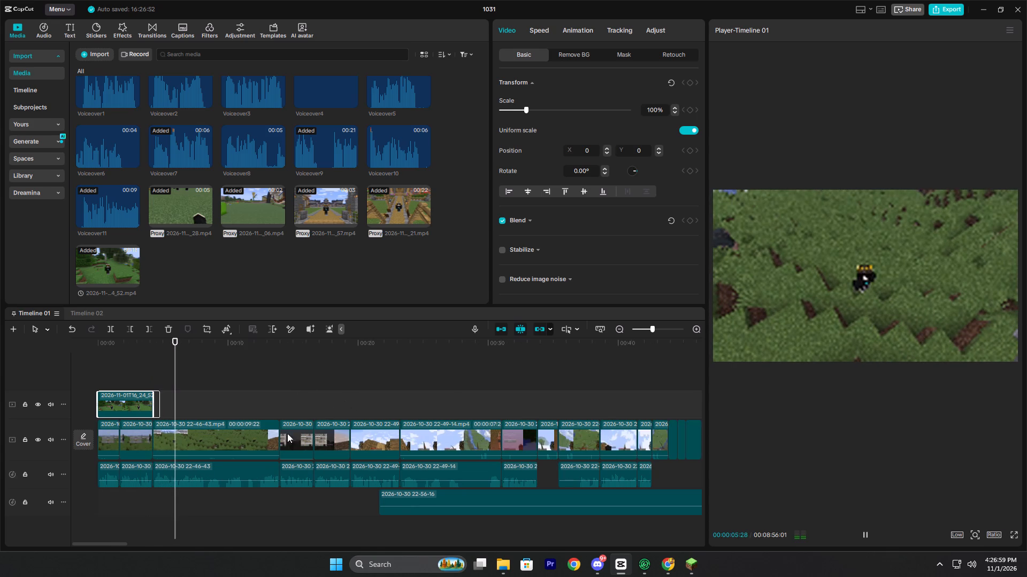
pyautogui.keyDown('ctrl'); pyautogui.scroll(-4, 357, 435); pyautogui.keyUp('ctrl')
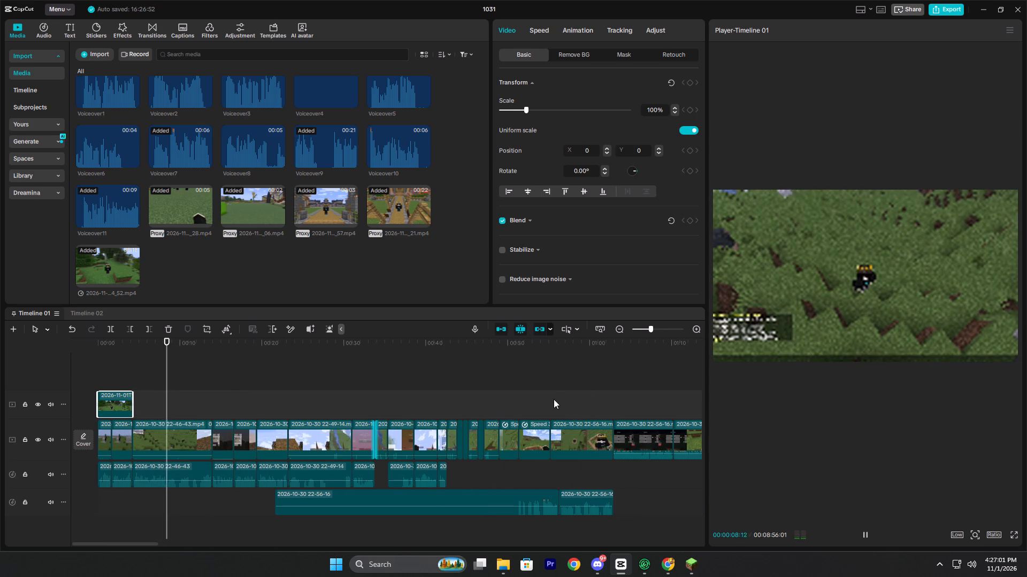
pyautogui.keyDown('ctrl'); pyautogui.scroll(-3, 604, 402); pyautogui.keyUp('ctrl')
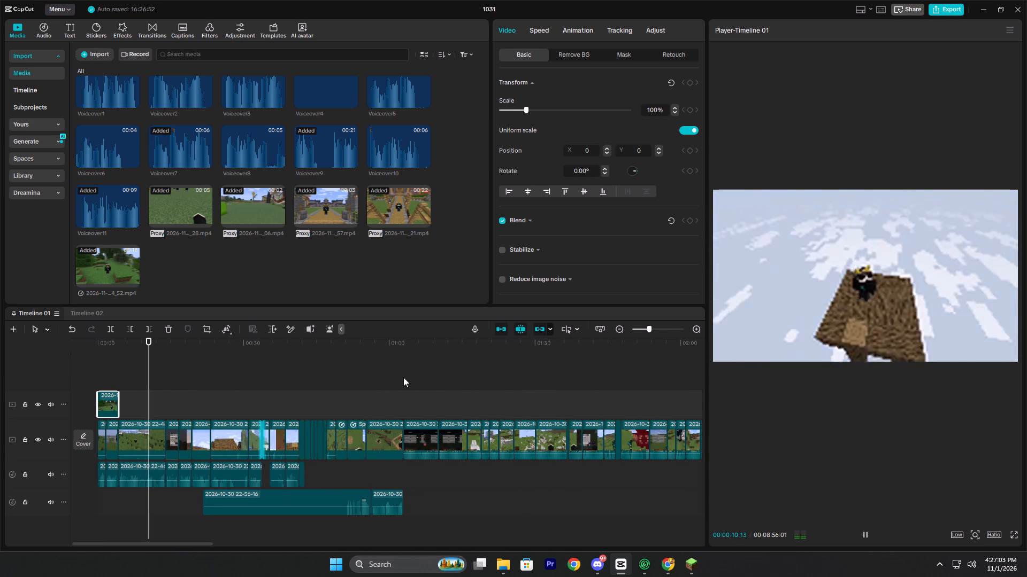
pyautogui.click(406, 378)
pyautogui.click(407, 379)
pyautogui.press('space')
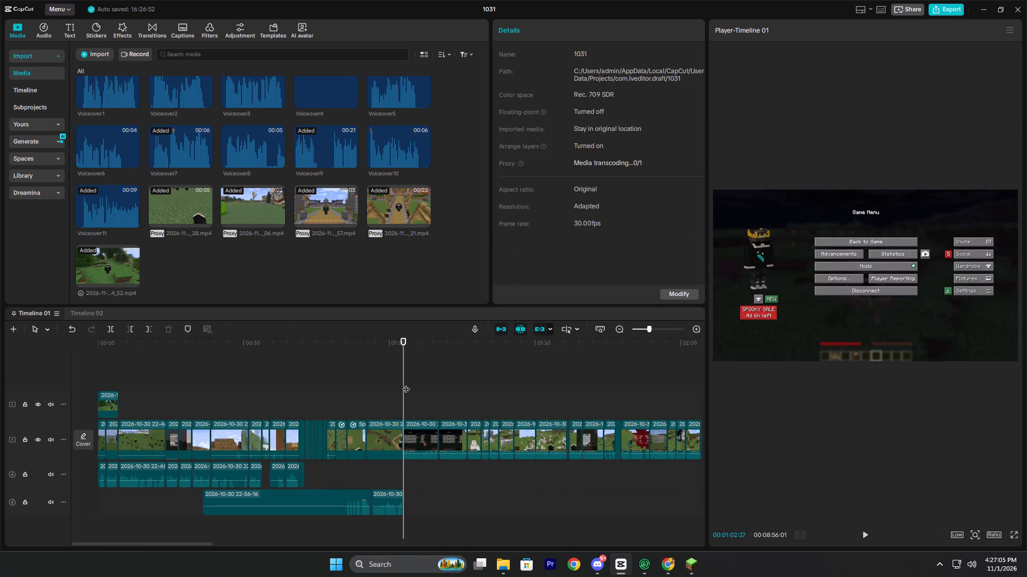
pyautogui.click(405, 384)
pyautogui.moveTo(97, 259); pyautogui.dragTo(410, 399)
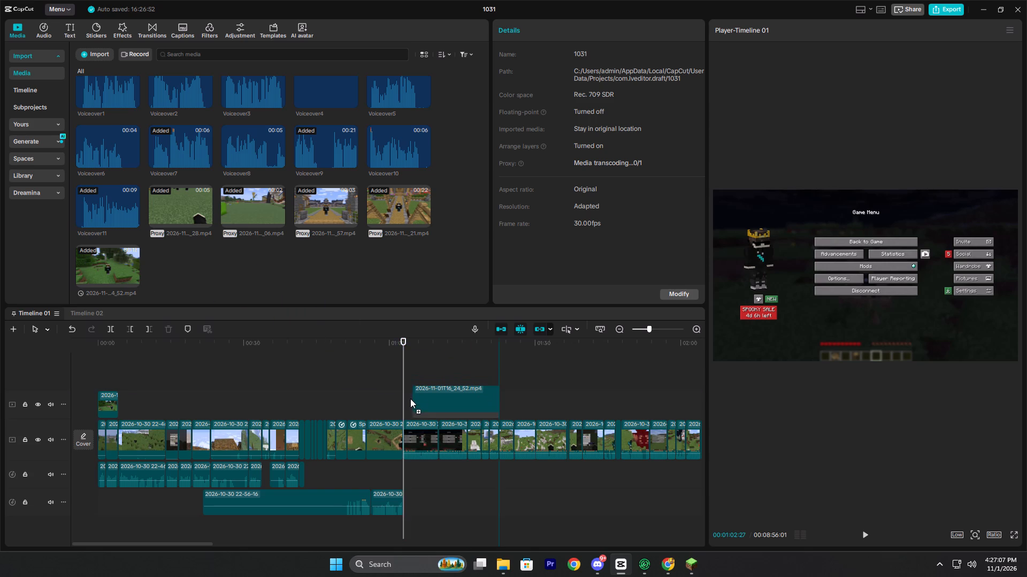
pyautogui.moveTo(410, 399); pyautogui.dragTo(403, 400)
# Trim the start of the new upper clip at 00:01:10:06 and move it back to the beginning of the game-menu footage.
pyautogui.click(441, 373)
pyautogui.click(448, 400)
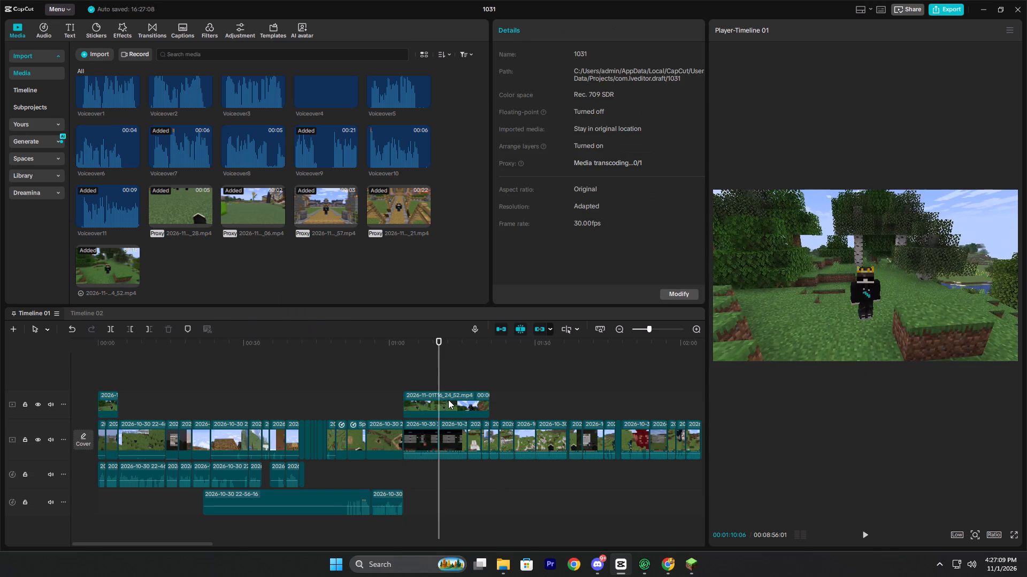
pyautogui.press('q')
pyautogui.moveTo(467, 394); pyautogui.dragTo(428, 393)
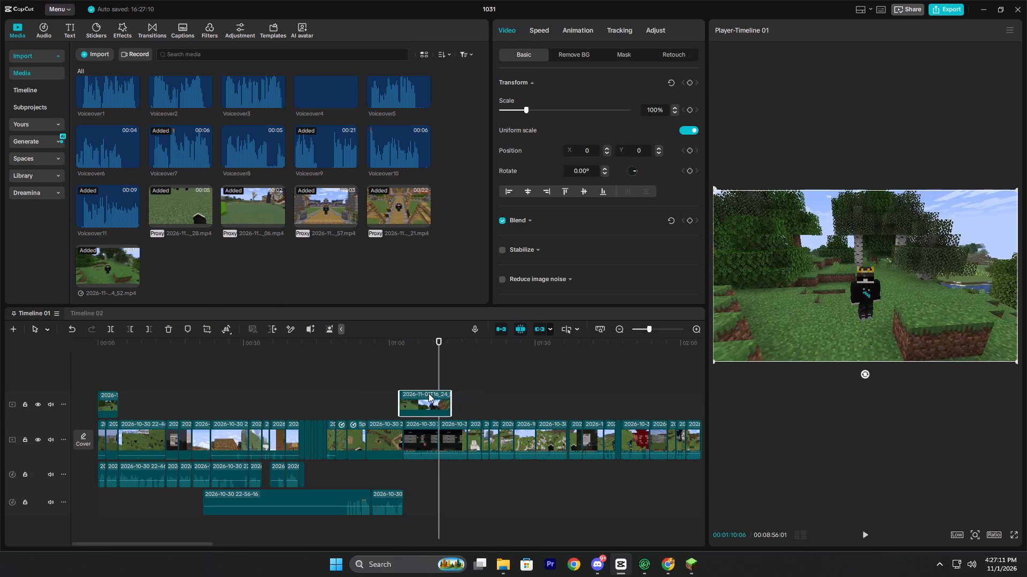
pyautogui.moveTo(450, 394); pyautogui.dragTo(463, 396)
pyautogui.click(395, 371)
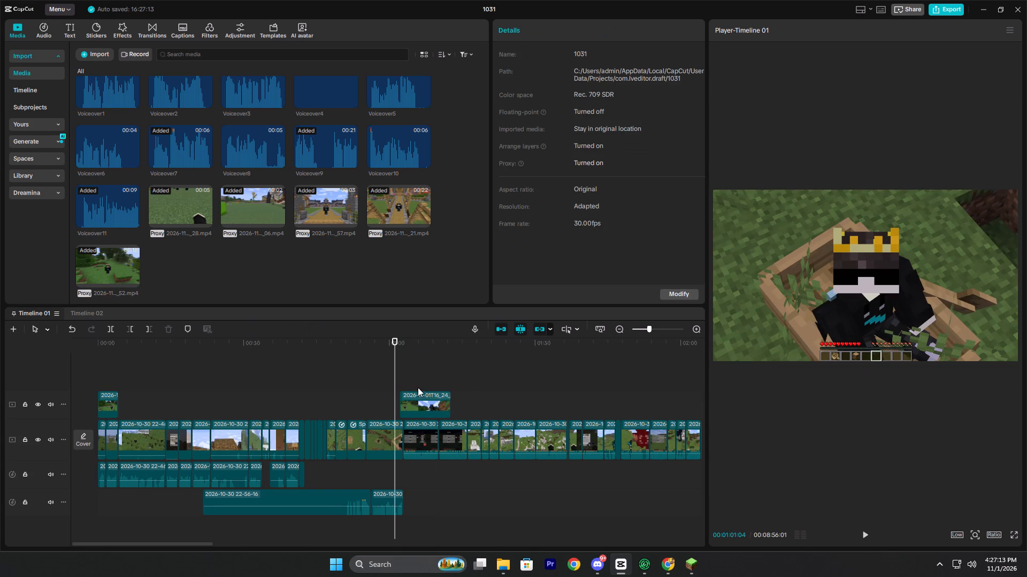
pyautogui.click(426, 394)
pyautogui.click(421, 395)
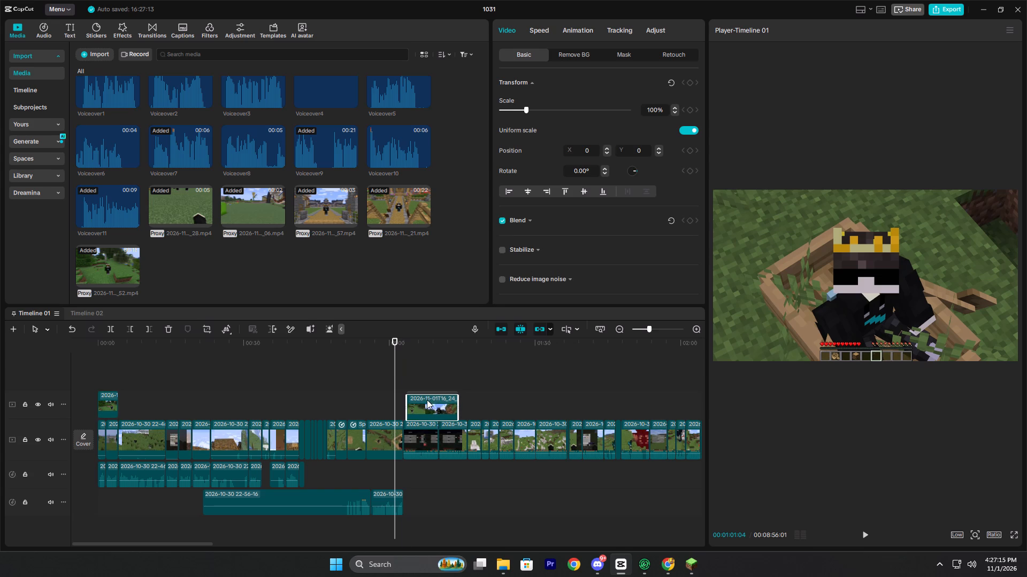
# Preview the repositioned upper clip from the start of the game-menu footage.
pyautogui.click(407, 369)
pyautogui.press('space')
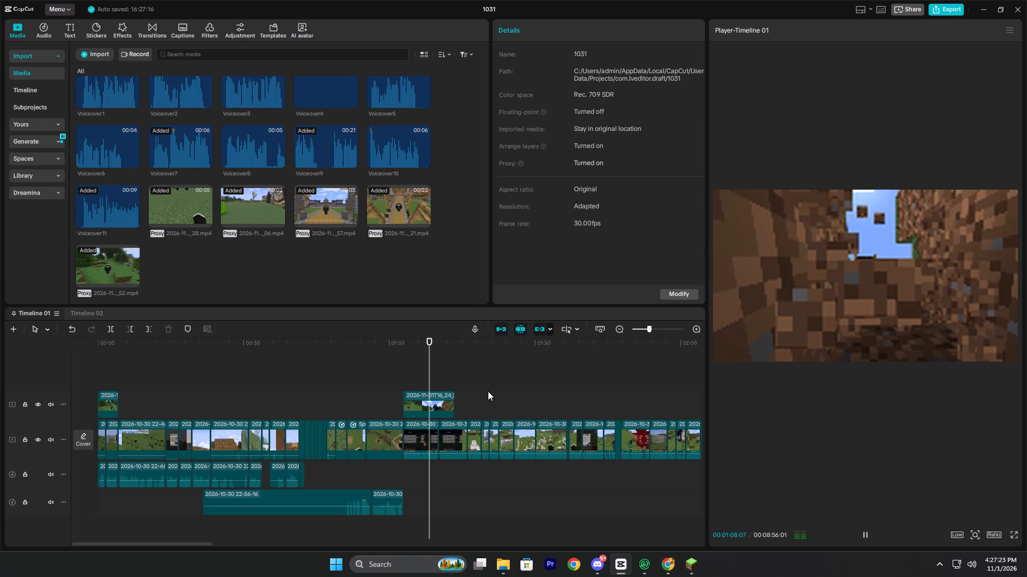
# Shift the upper clip about 2.5 seconds later and extend its start back to the beginning of the game-menu footage.
pyautogui.click(436, 403)
pyautogui.moveTo(433, 400); pyautogui.dragTo(442, 403)
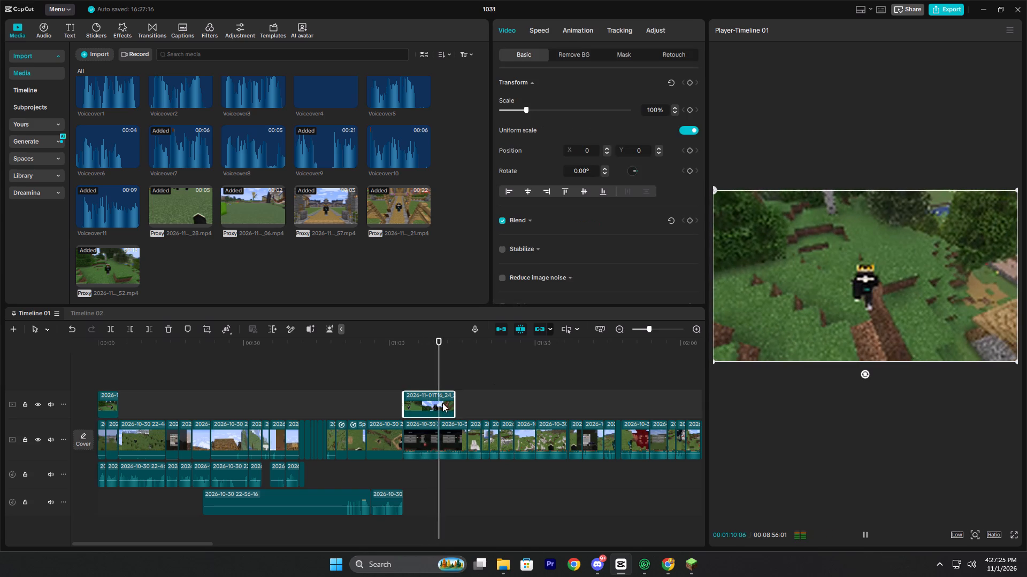
pyautogui.moveTo(442, 403); pyautogui.dragTo(447, 404)
pyautogui.moveTo(413, 400); pyautogui.dragTo(413, 400)
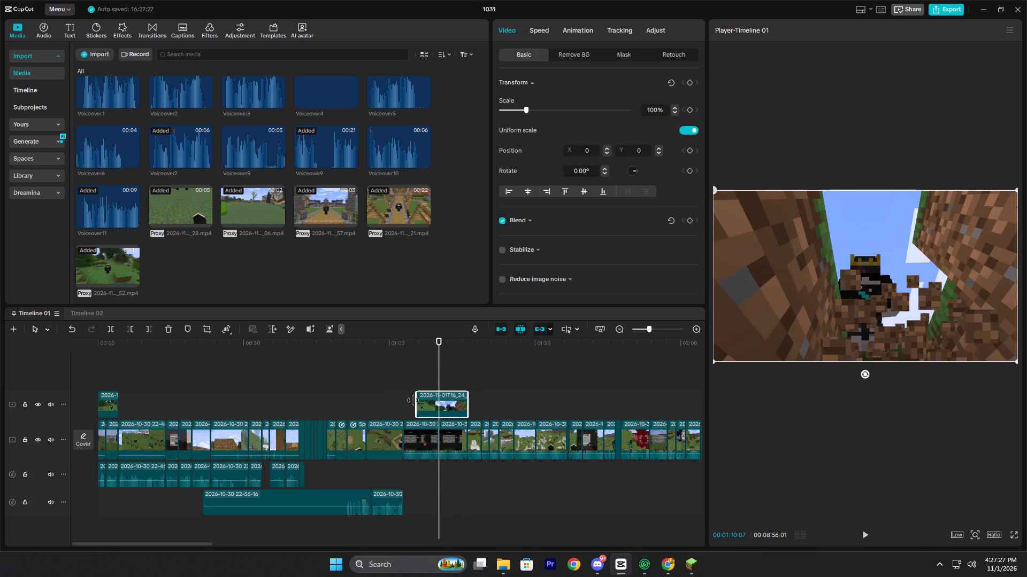
pyautogui.moveTo(413, 400); pyautogui.dragTo(403, 404)
# Review the upper clip and trim its end at about 00:01:10, where the second game-menu clip begins.
pyautogui.click(458, 375)
pyautogui.doubleClick(461, 375)
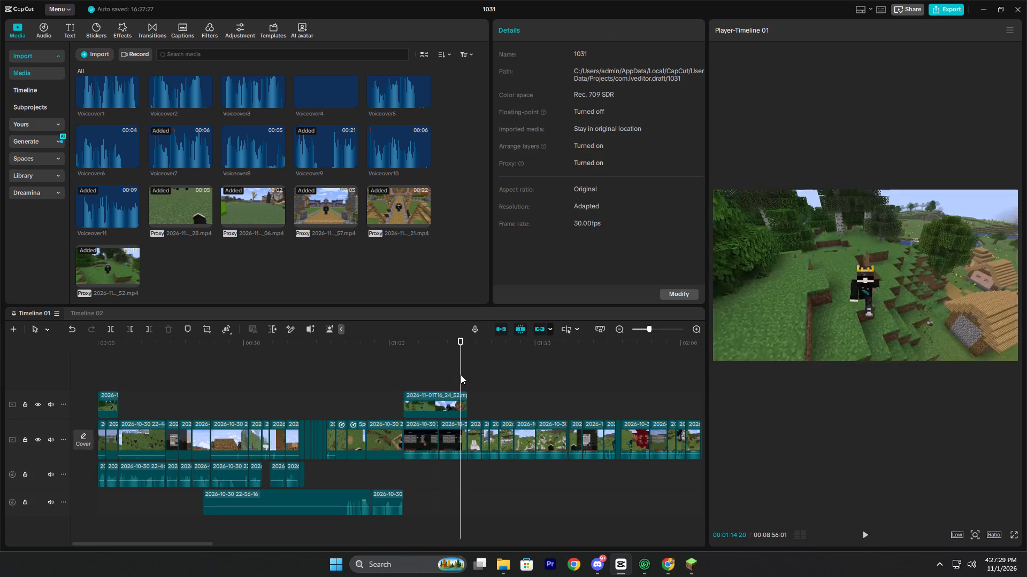
pyautogui.press('space')
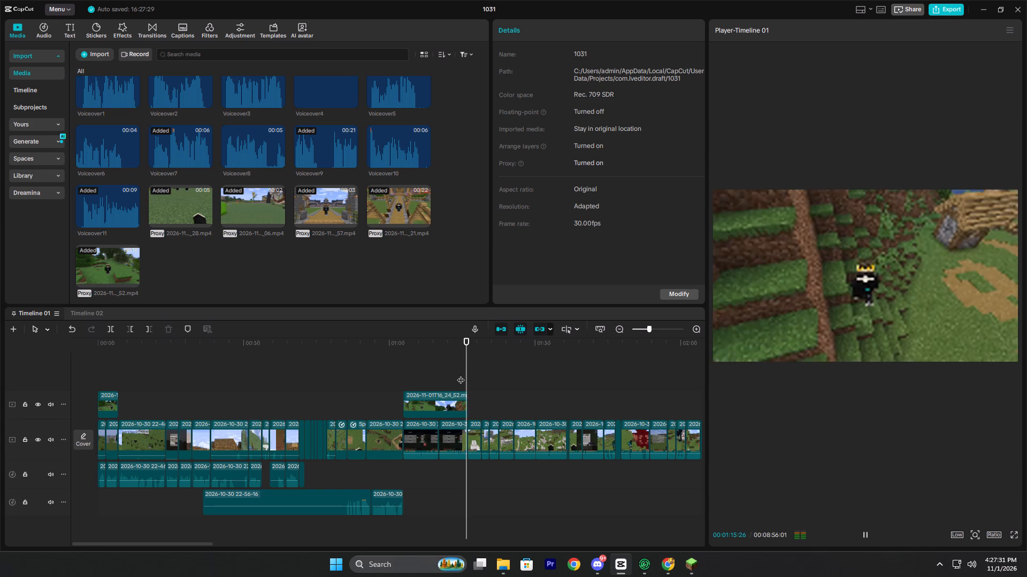
pyautogui.click(422, 367)
pyautogui.moveTo(422, 367); pyautogui.dragTo(438, 373)
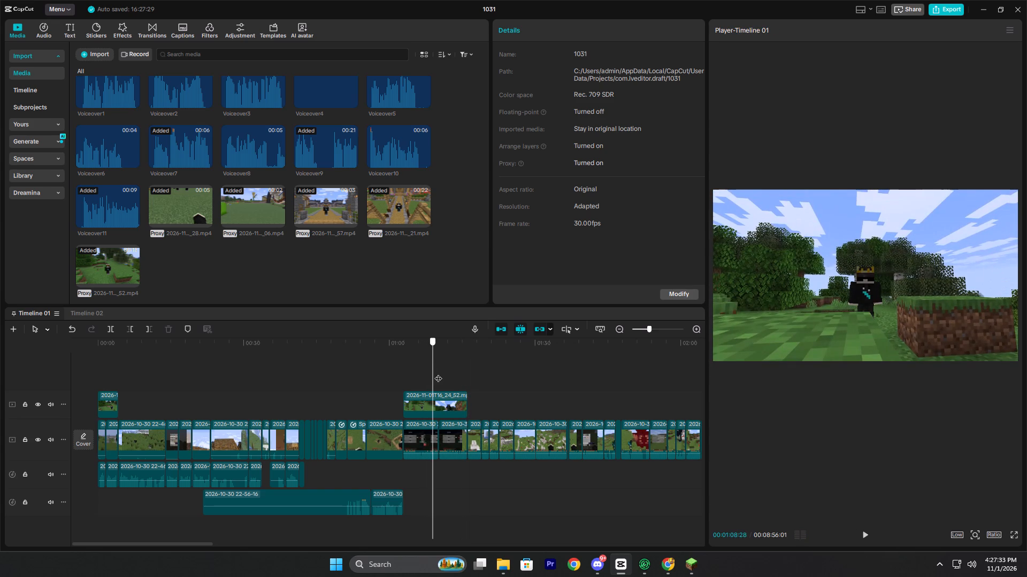
pyautogui.moveTo(438, 373); pyautogui.dragTo(443, 376)
pyautogui.click(443, 376)
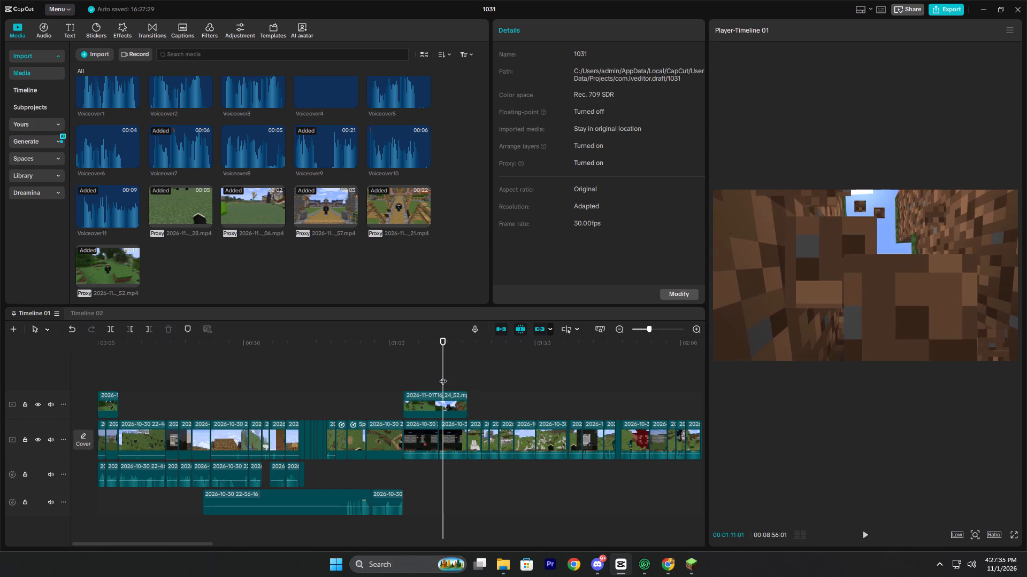
pyautogui.click(442, 402)
pyautogui.write('w')
# Play on from the trimmed clip and scan Timeline 01 to about 00:02:45 for further game-menu sections.
pyautogui.press('space')
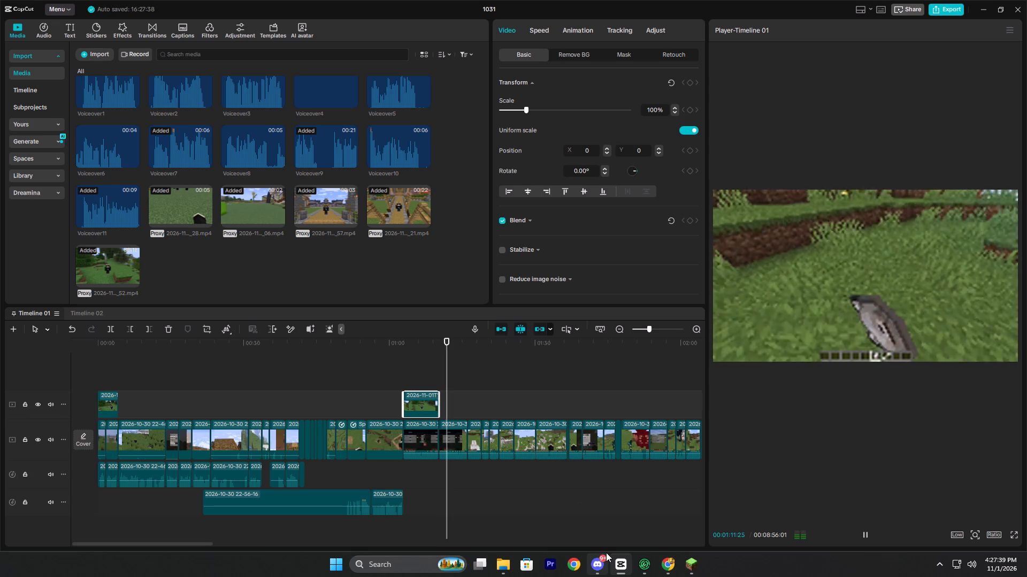
pyautogui.click(463, 397)
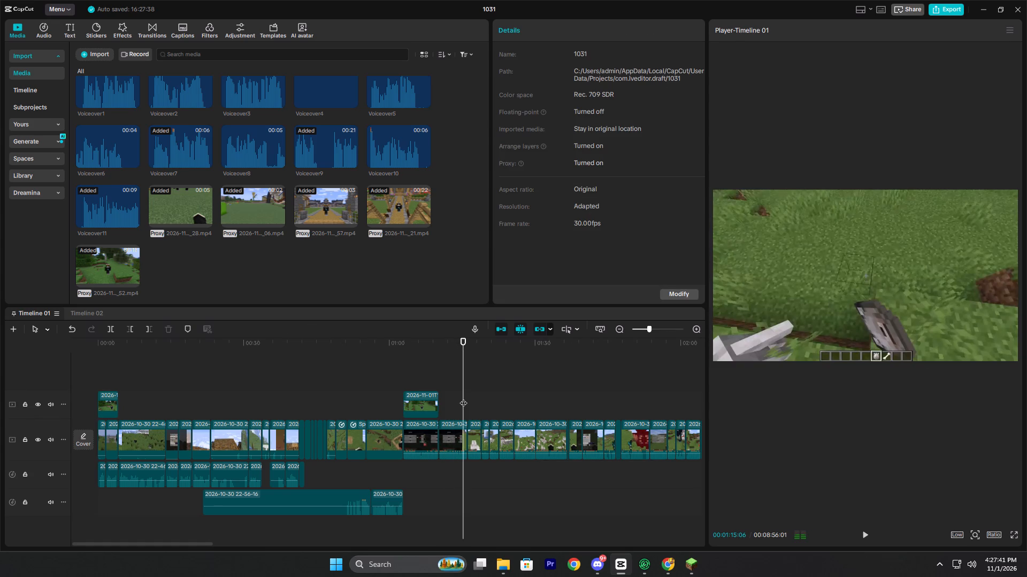
pyautogui.moveTo(463, 397); pyautogui.dragTo(589, 411)
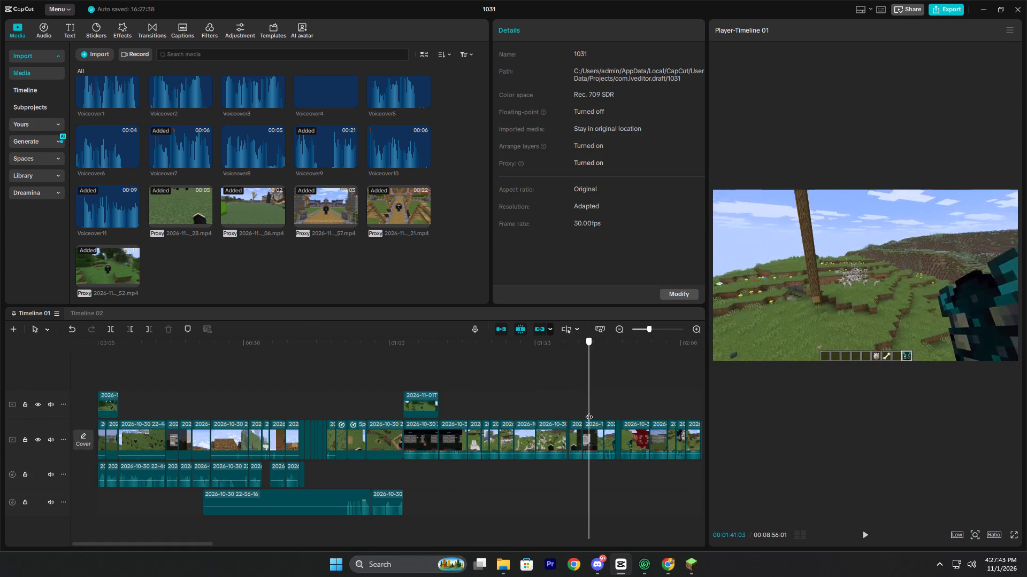
pyautogui.moveTo(589, 411); pyautogui.dragTo(693, 411)
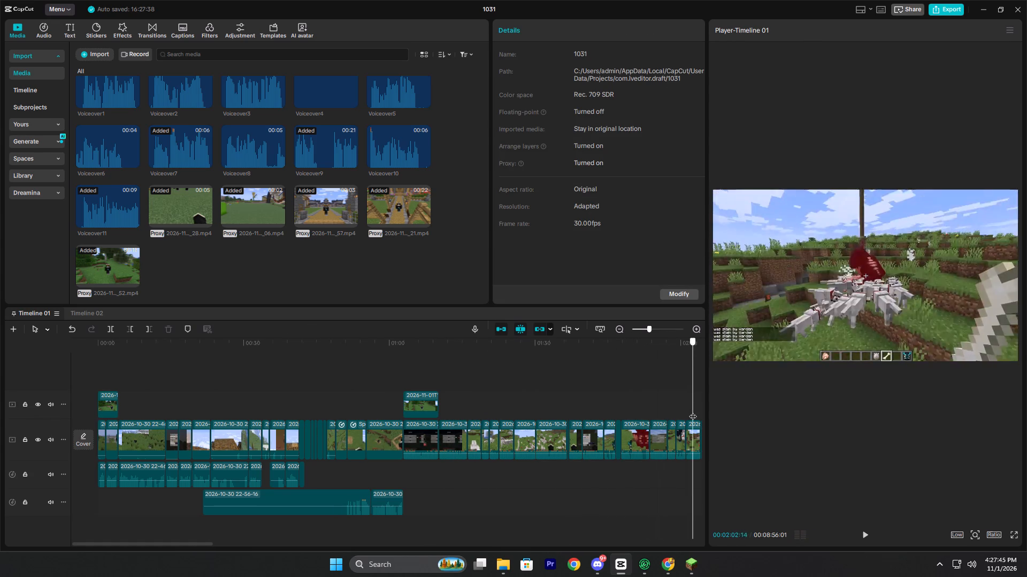
pyautogui.moveTo(693, 411); pyautogui.dragTo(676, 411)
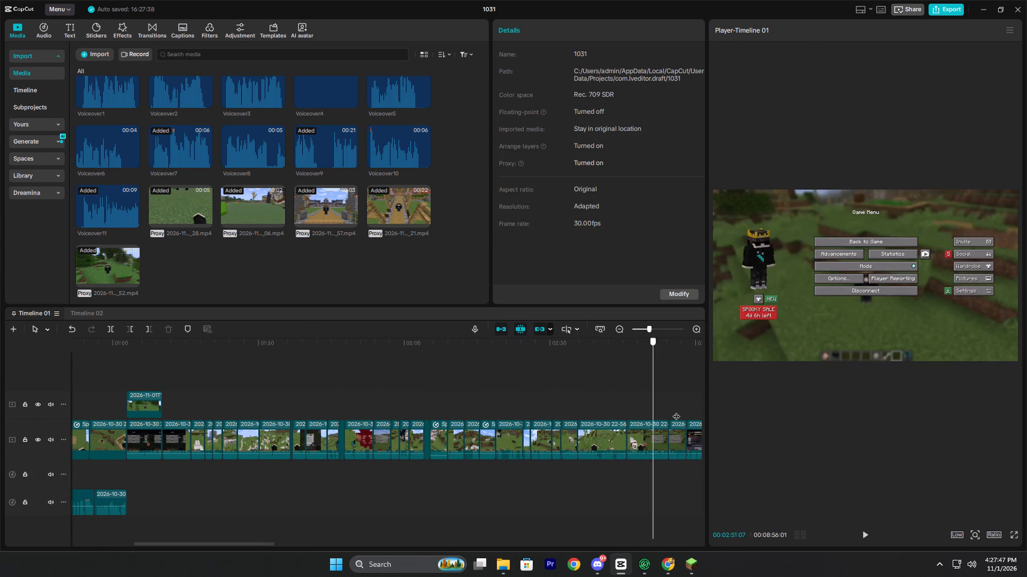
pyautogui.moveTo(676, 411); pyautogui.dragTo(565, 419)
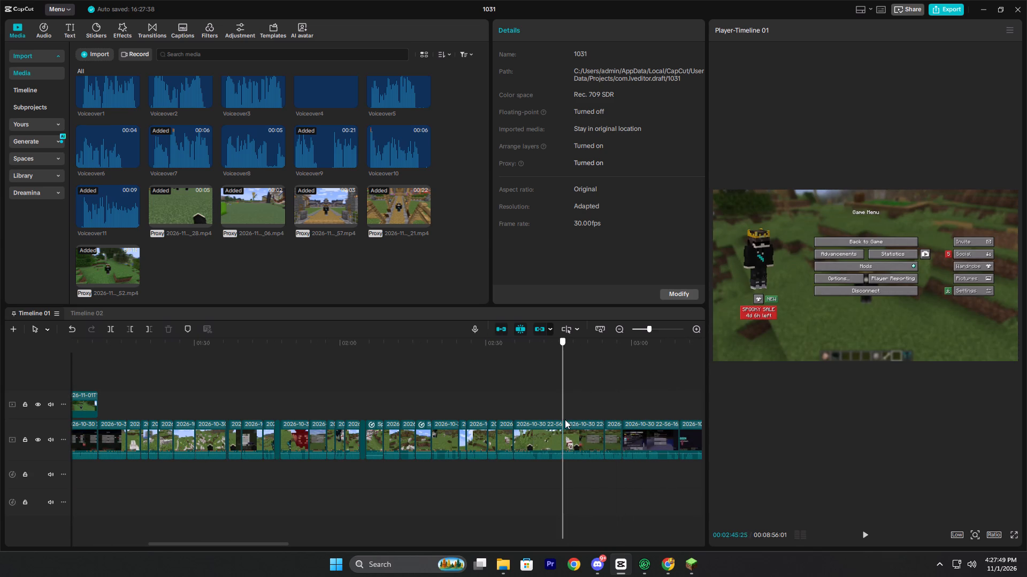
pyautogui.moveTo(565, 419); pyautogui.dragTo(564, 420)
# Switch to Minecraft and exit the currently open replay.
pyautogui.click(671, 565)
pyautogui.click(687, 561)
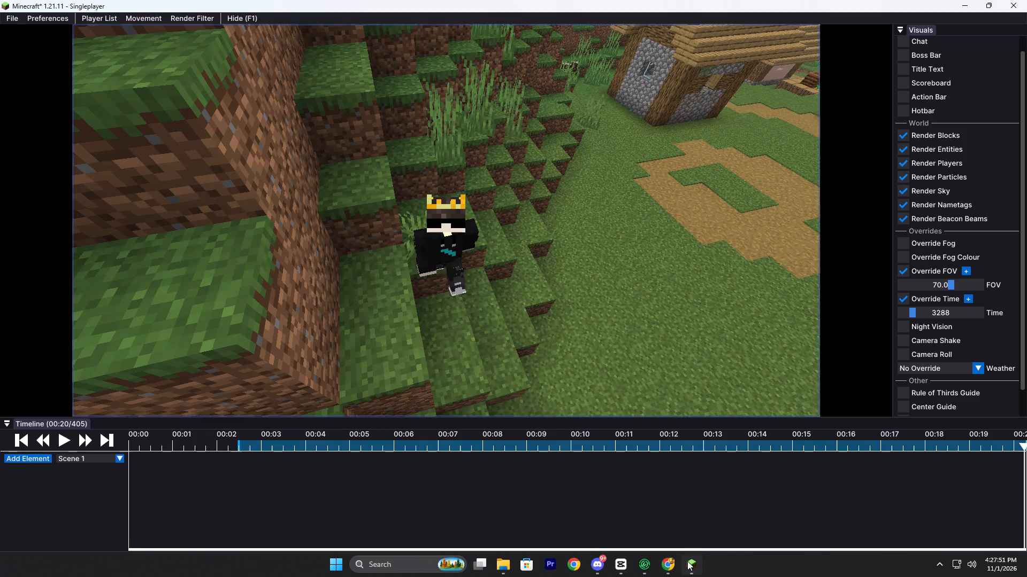
pyautogui.press('1')
pyautogui.press('Escape')
pyautogui.click(441, 314)
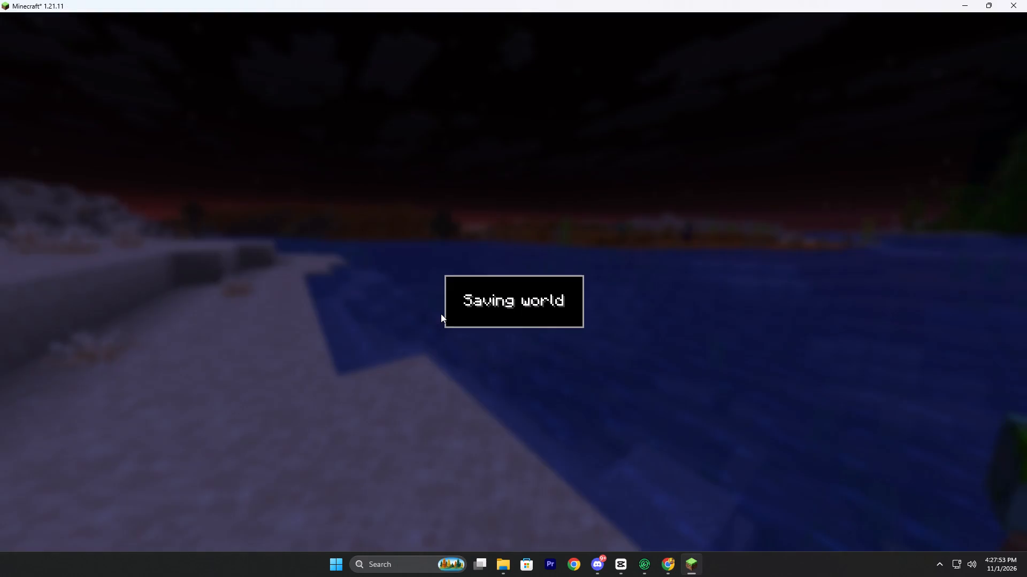
# Open the replay 2026-10-27T17:22:53 from the list of saved replays.
pyautogui.click(698, 337)
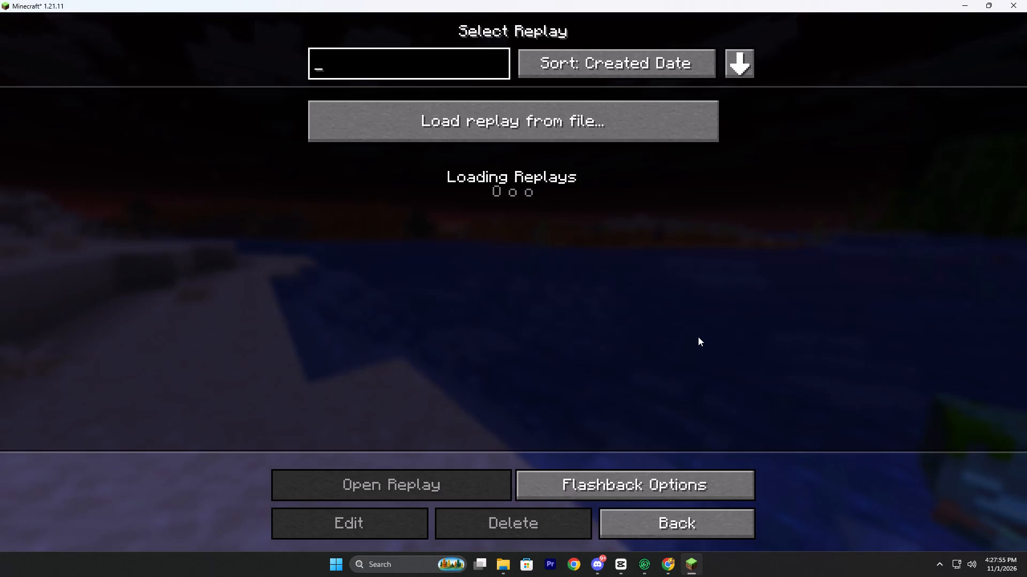
pyautogui.scroll(-4, 462, 293)
pyautogui.scroll(-5, 500, 372)
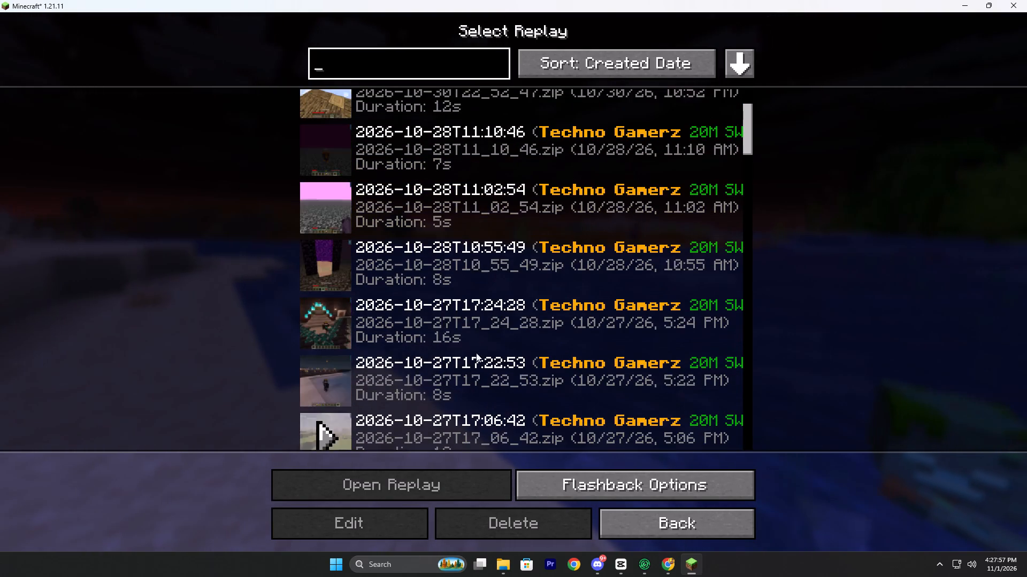
pyautogui.scroll(-4, 363, 215)
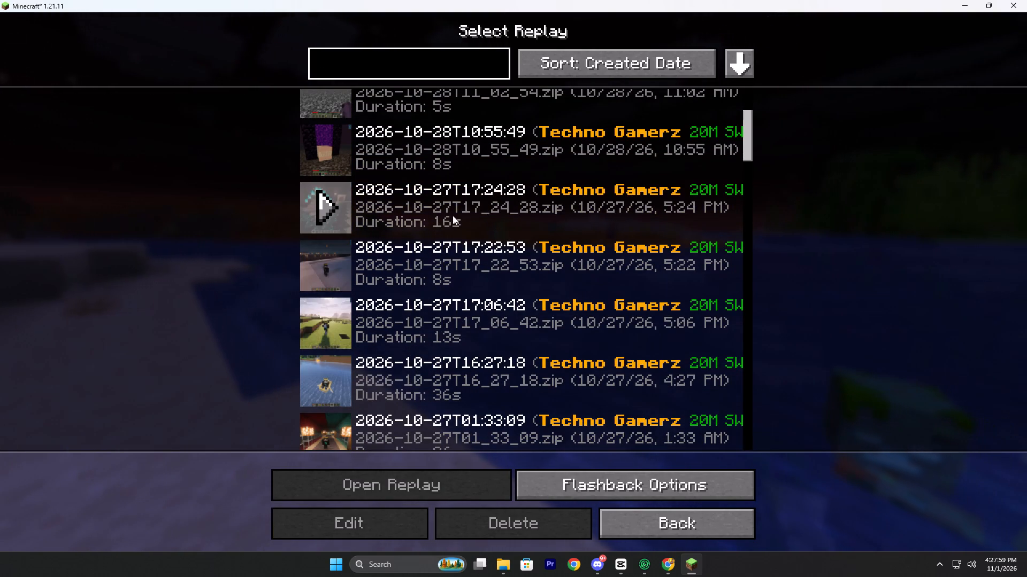
pyautogui.click(325, 272)
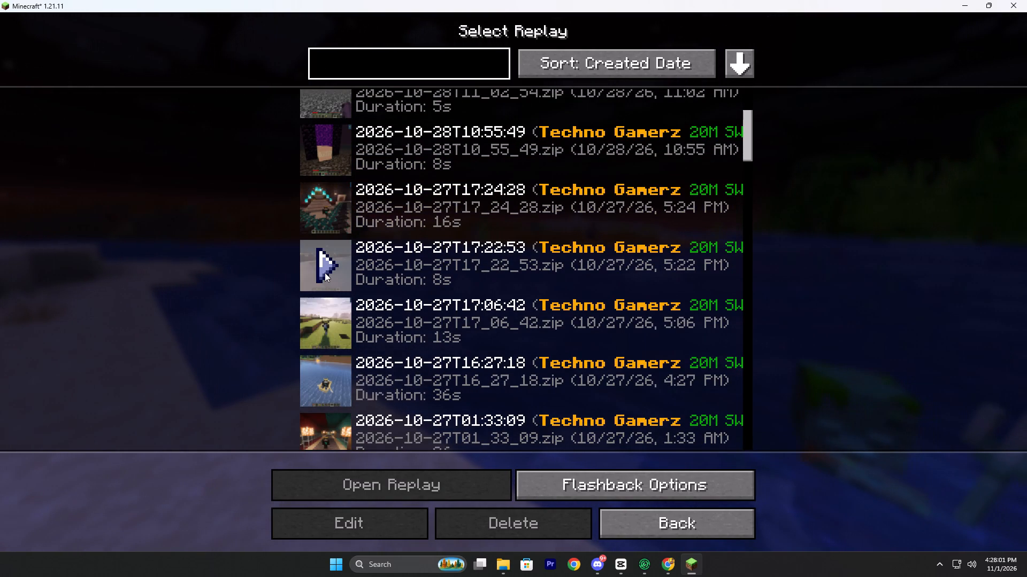
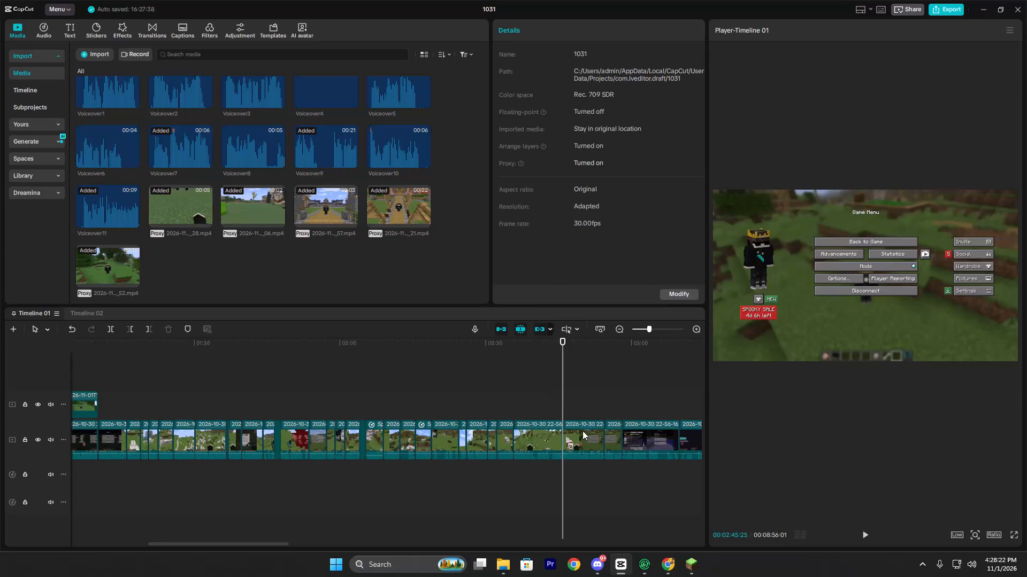
# Switch to Minecraft and check the open replay near 00:03/79 by spectating the crowned player in front-facing third-person view.
pyautogui.click(689, 562)
pyautogui.click(525, 151)
pyautogui.click(557, 432)
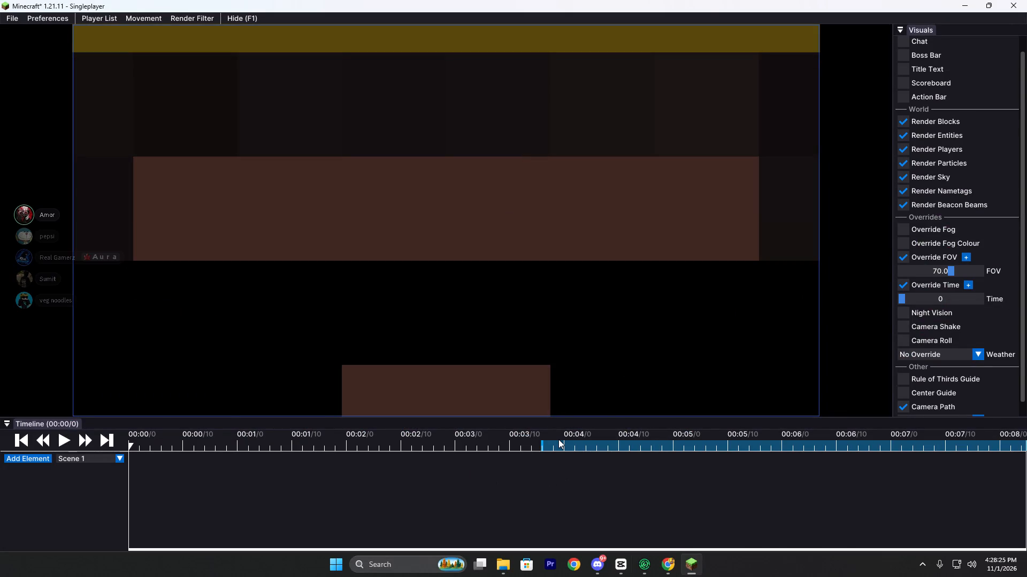
pyautogui.press('F5')
pyautogui.press('F5')
pyautogui.rightClick(504, 346)
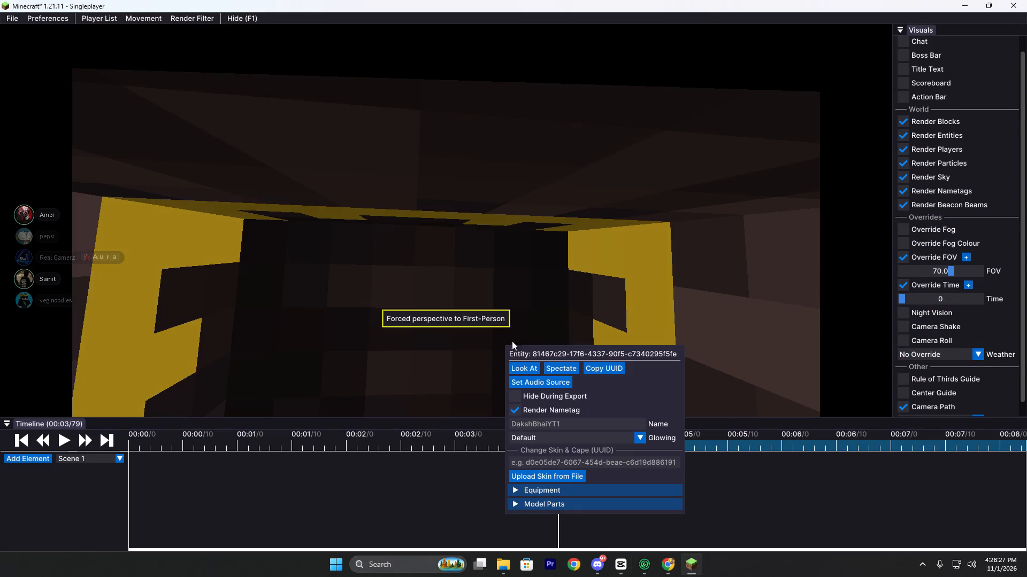
pyautogui.click(559, 365)
pyautogui.press('F5')
pyautogui.press('F5')
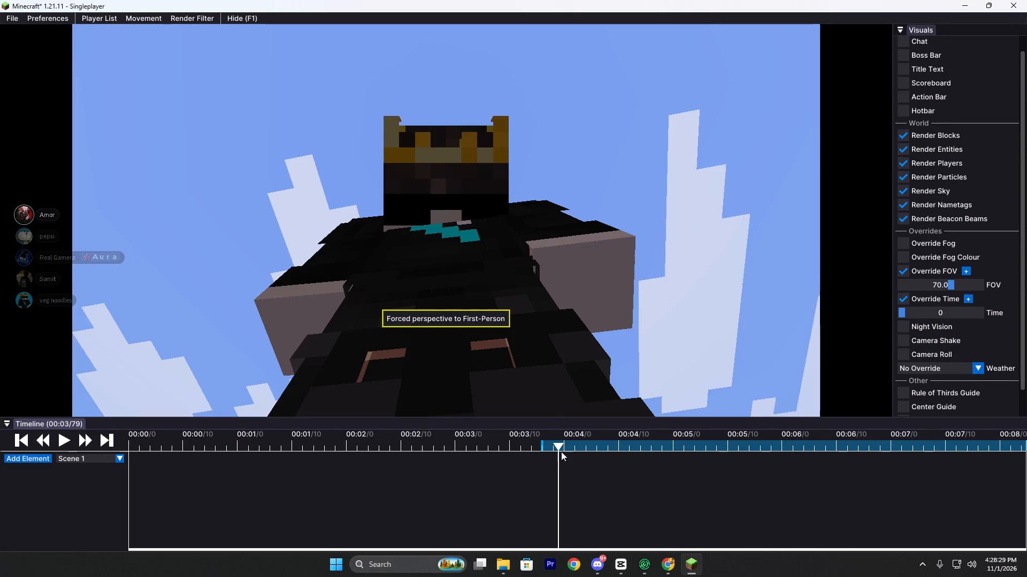
pyautogui.moveTo(541, 443); pyautogui.dragTo(0, 474)
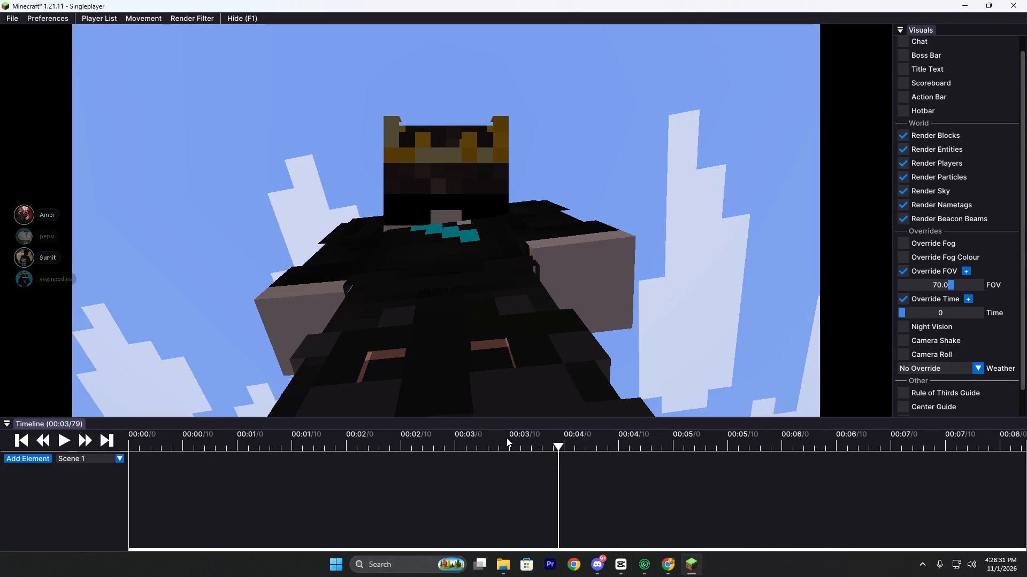
# Exit this replay and open the saved replay 2026-10-24T21:23:29 instead.
pyautogui.press('Escape')
pyautogui.click(493, 307)
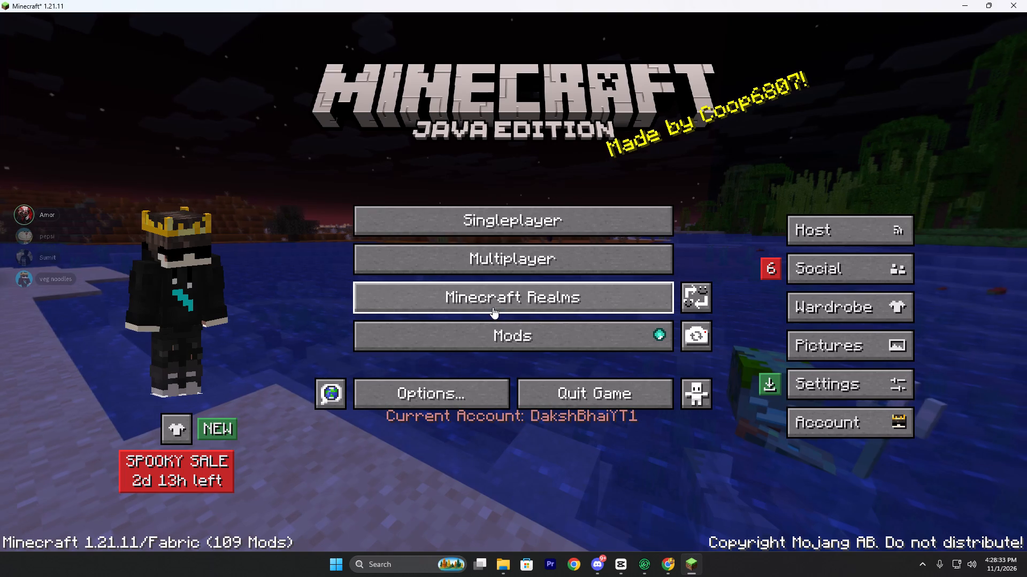
pyautogui.click(696, 329)
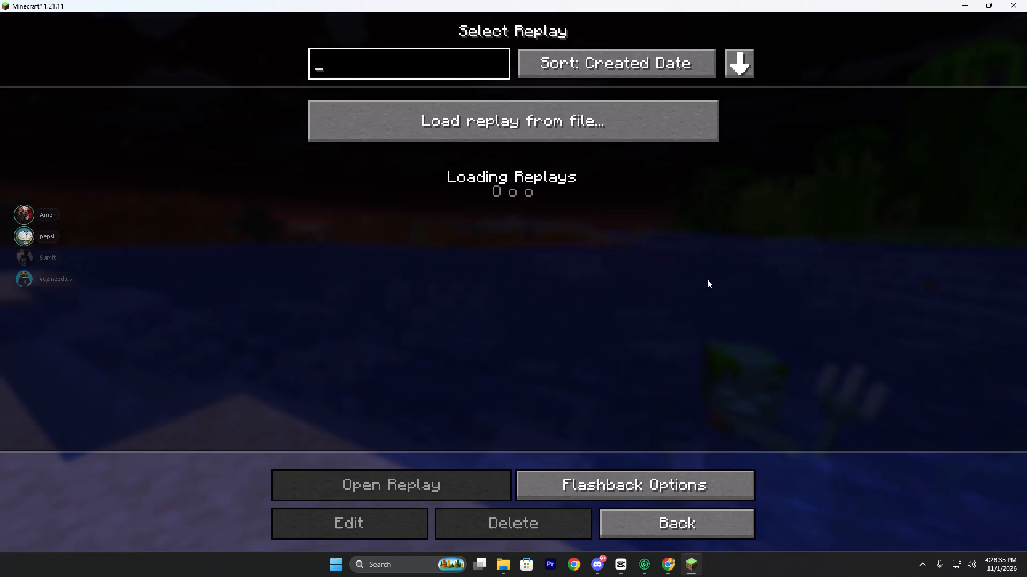
pyautogui.moveTo(743, 132); pyautogui.dragTo(768, 239)
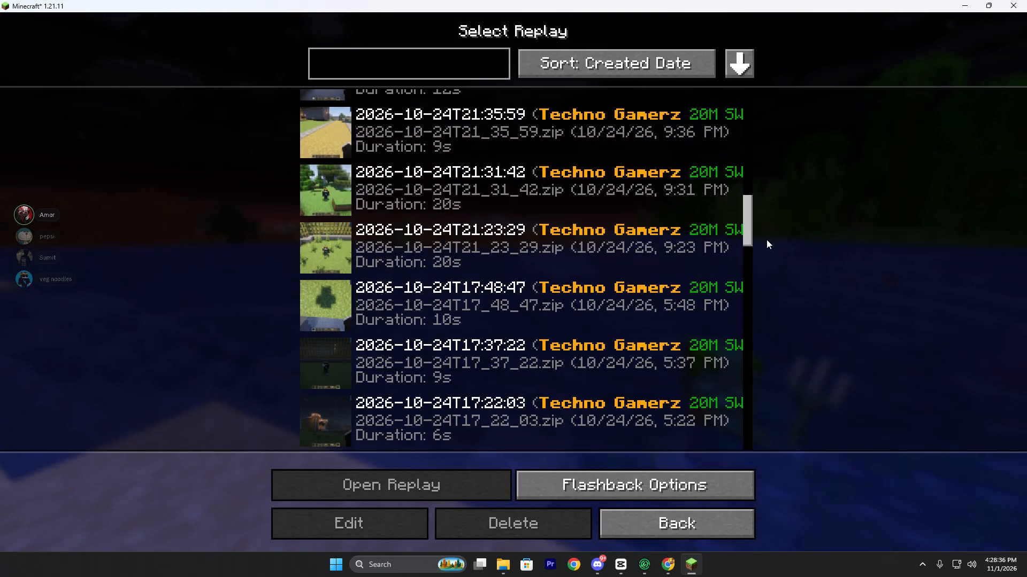
pyautogui.click(320, 240)
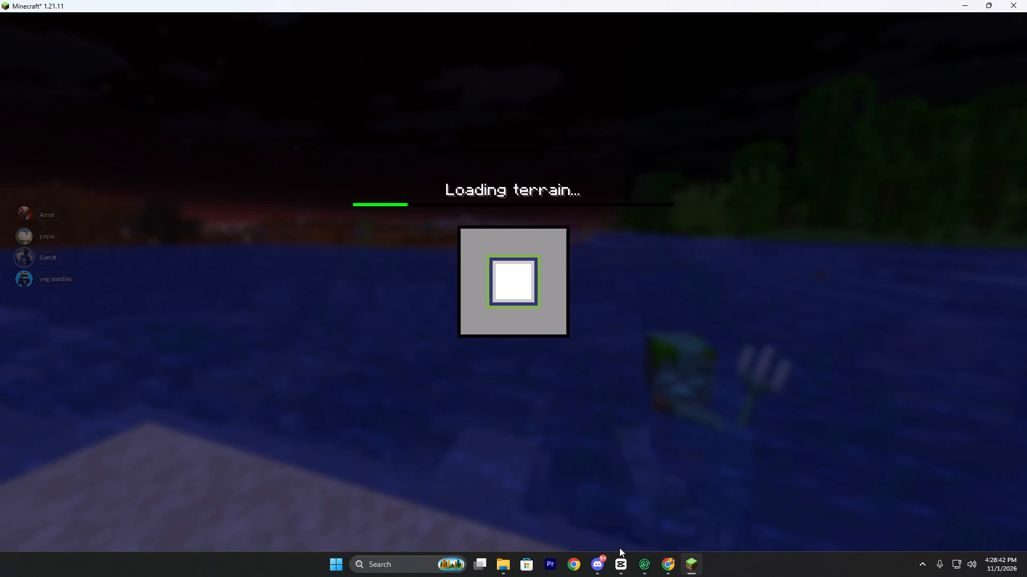
# Spectate the crowned player in front-facing third-person view and set the time override to 8548.
pyautogui.rightClick(499, 261)
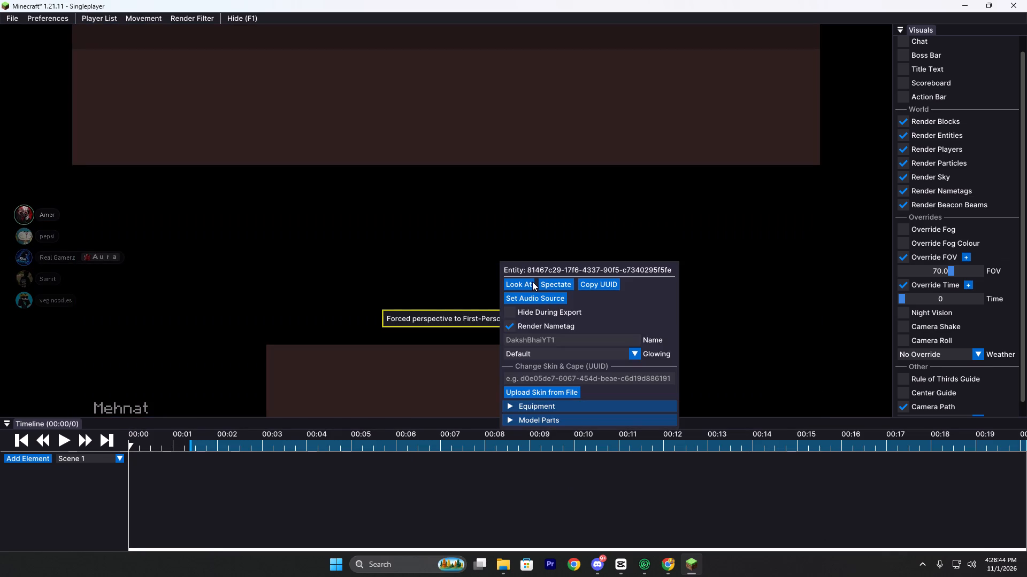
pyautogui.click(552, 284)
pyautogui.press('F5')
pyautogui.press('F5')
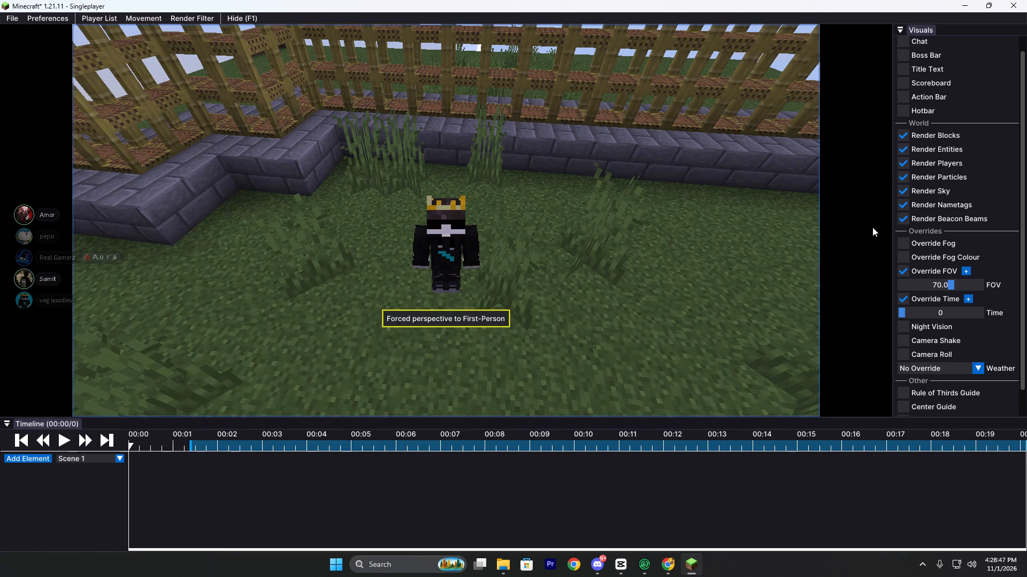
pyautogui.moveTo(903, 313); pyautogui.dragTo(928, 300)
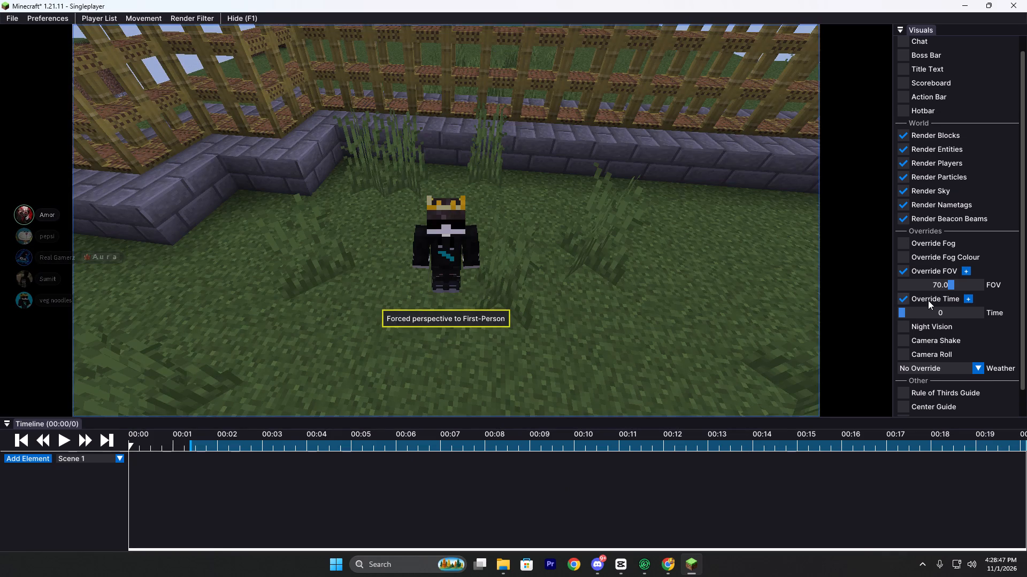
pyautogui.moveTo(928, 300); pyautogui.dragTo(930, 316)
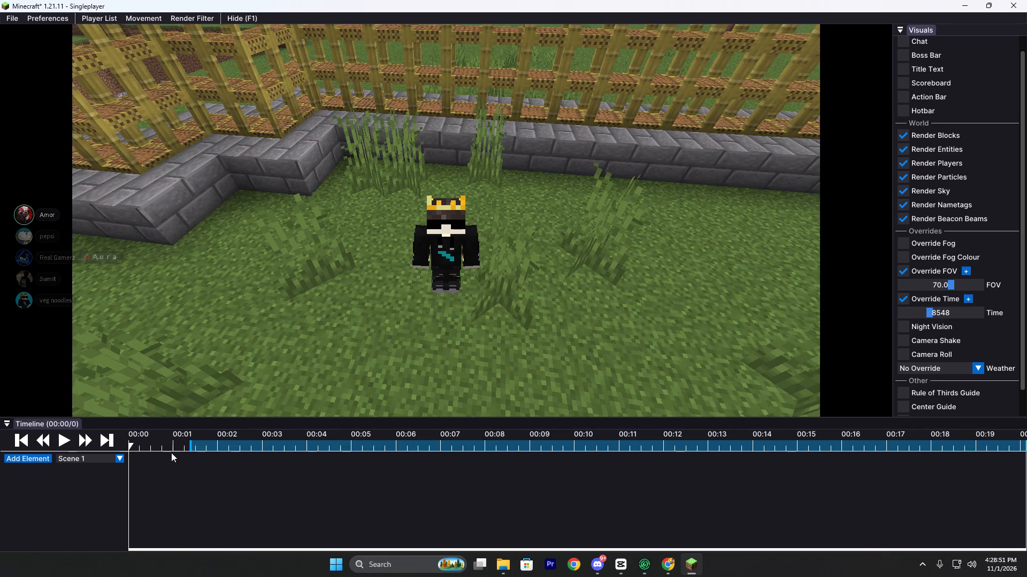
# Preview the replay from about 00:01 and pause it at about 00:04/90.
pyautogui.click(196, 431)
pyautogui.click(65, 436)
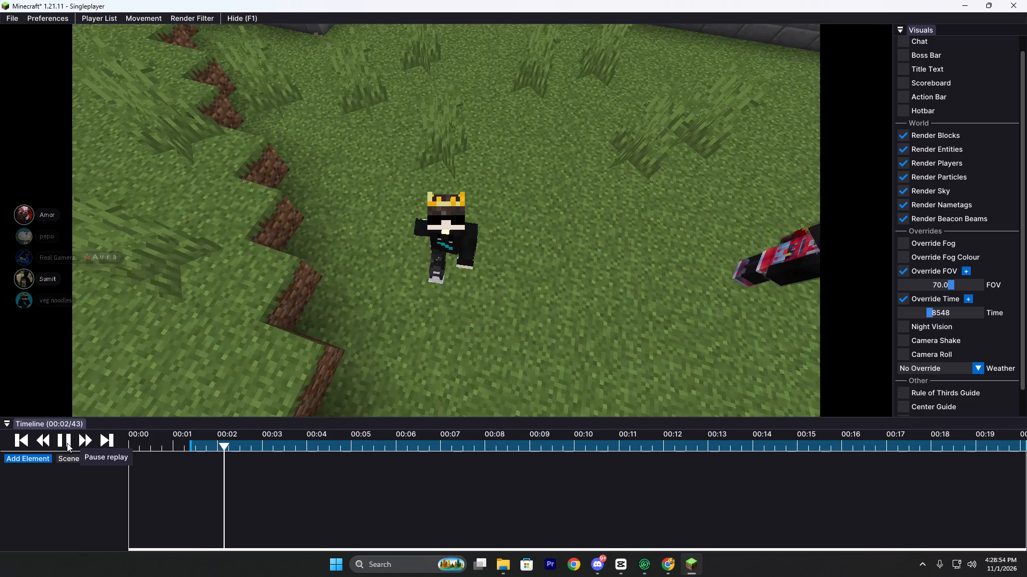
pyautogui.click(67, 442)
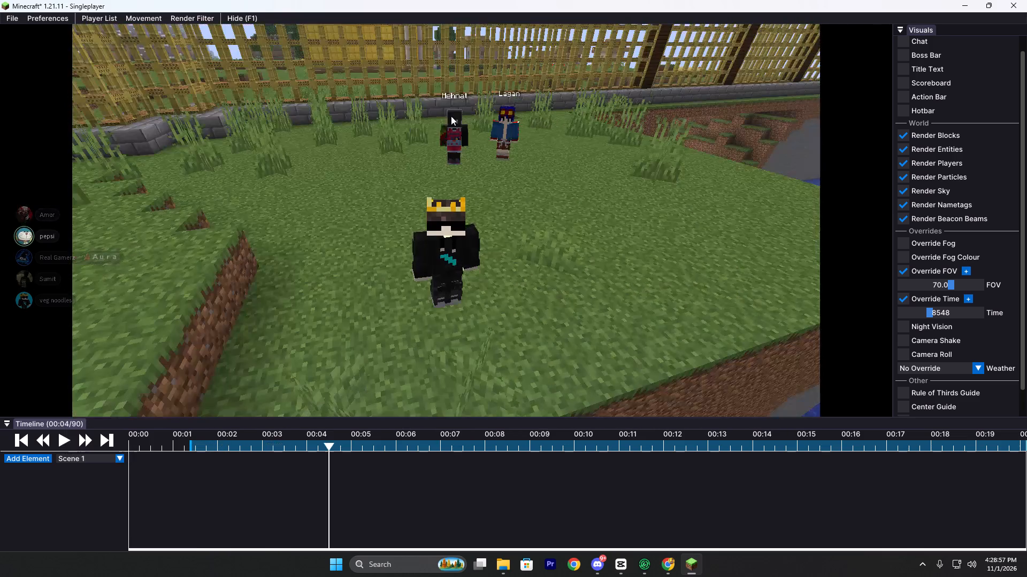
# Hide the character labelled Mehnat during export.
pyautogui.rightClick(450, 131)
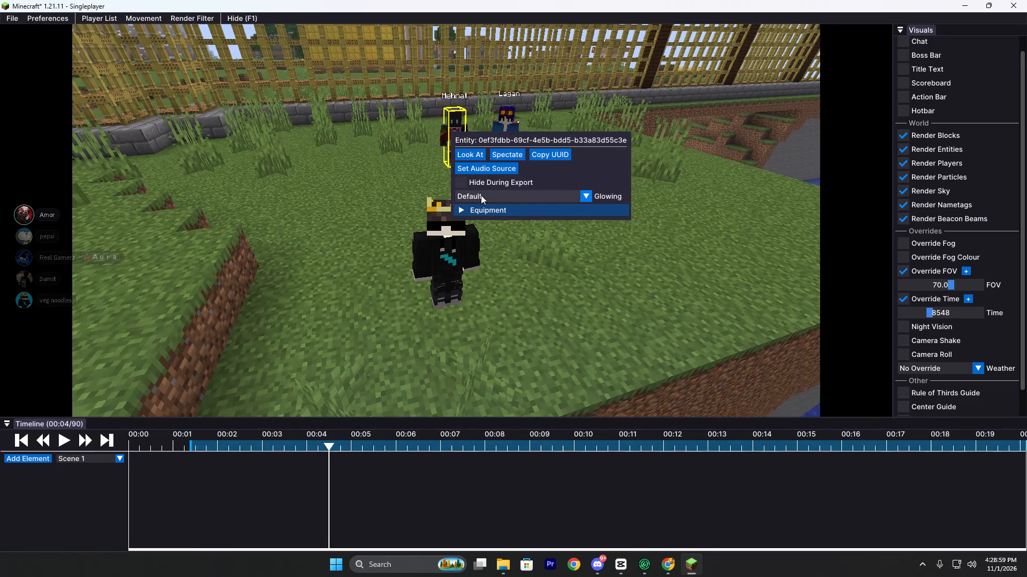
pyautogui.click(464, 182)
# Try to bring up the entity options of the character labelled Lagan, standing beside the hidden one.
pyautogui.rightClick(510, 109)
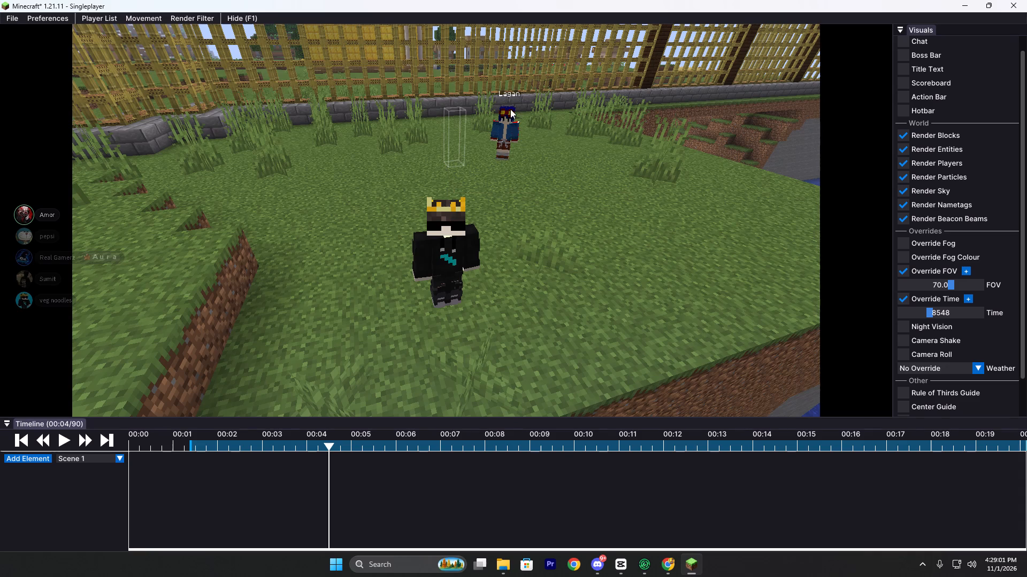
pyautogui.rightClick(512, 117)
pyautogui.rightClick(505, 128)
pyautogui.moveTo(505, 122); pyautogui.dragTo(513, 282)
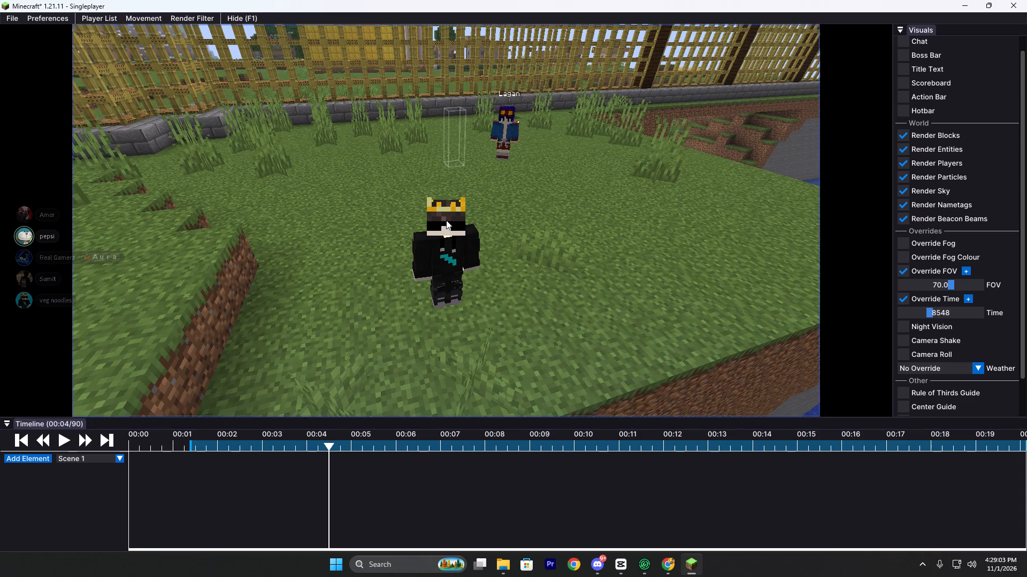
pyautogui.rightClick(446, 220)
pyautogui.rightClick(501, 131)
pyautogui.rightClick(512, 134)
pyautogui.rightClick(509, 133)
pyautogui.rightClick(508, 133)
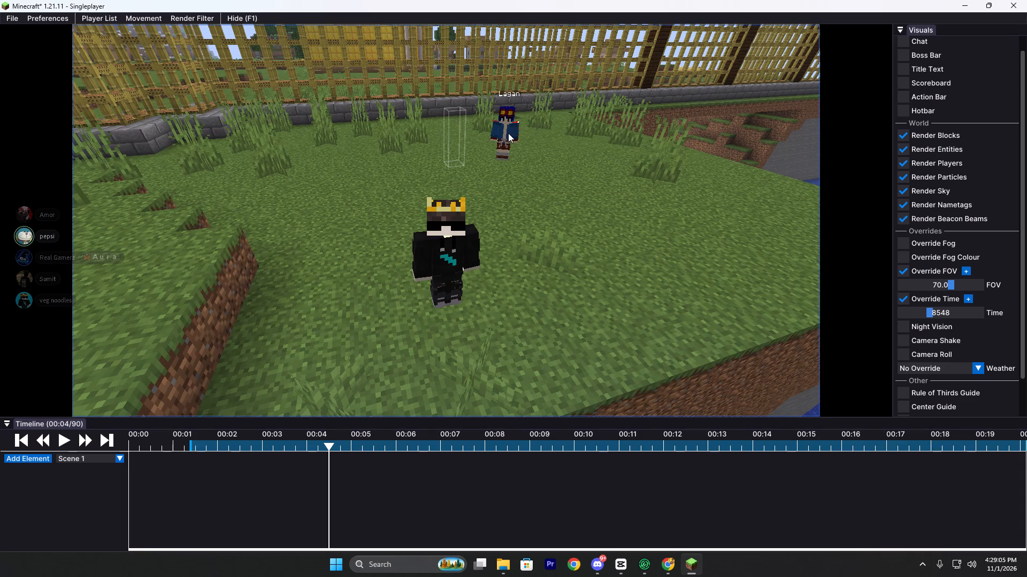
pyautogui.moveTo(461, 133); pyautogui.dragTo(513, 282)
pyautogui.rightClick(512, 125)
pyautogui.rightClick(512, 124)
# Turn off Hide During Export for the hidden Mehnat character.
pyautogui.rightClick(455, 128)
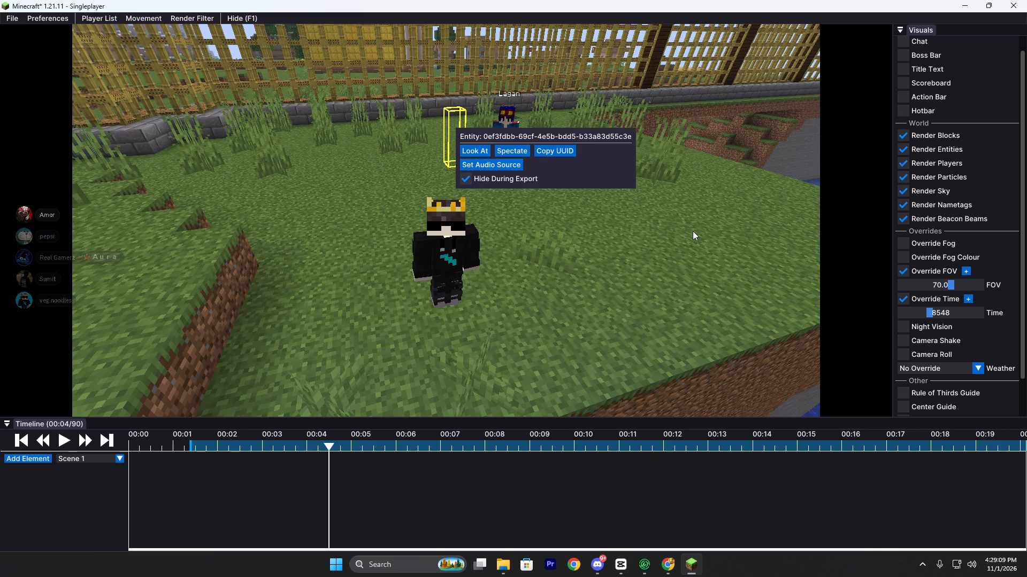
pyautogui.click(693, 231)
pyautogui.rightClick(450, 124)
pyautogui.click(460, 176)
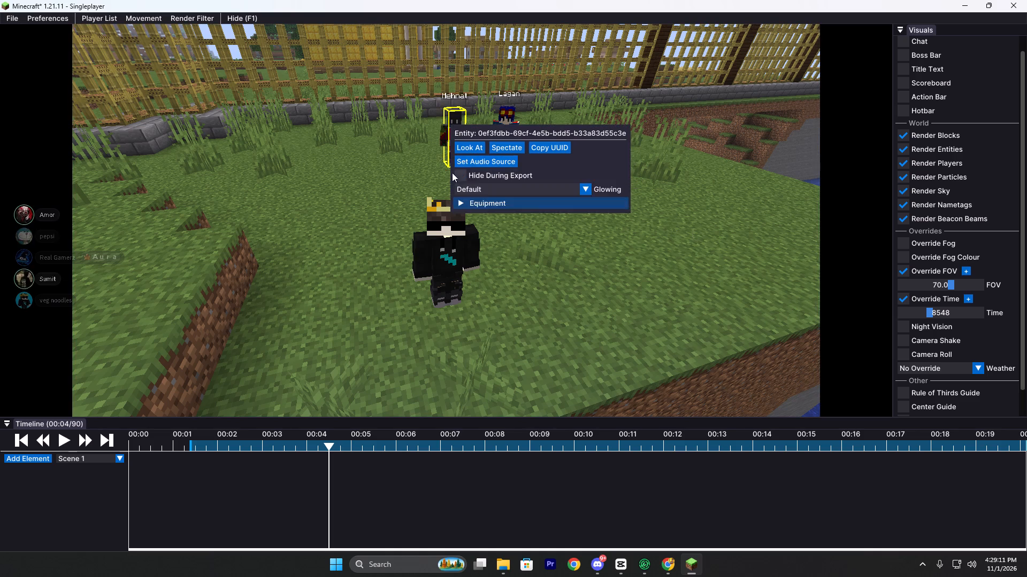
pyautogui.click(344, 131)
# Export the replay as a 1920 by 1080, 60 fps MP4 named 2026-11-01T16_29_14 in the Videos folder.
pyautogui.click(18, 17)
pyautogui.click(29, 28)
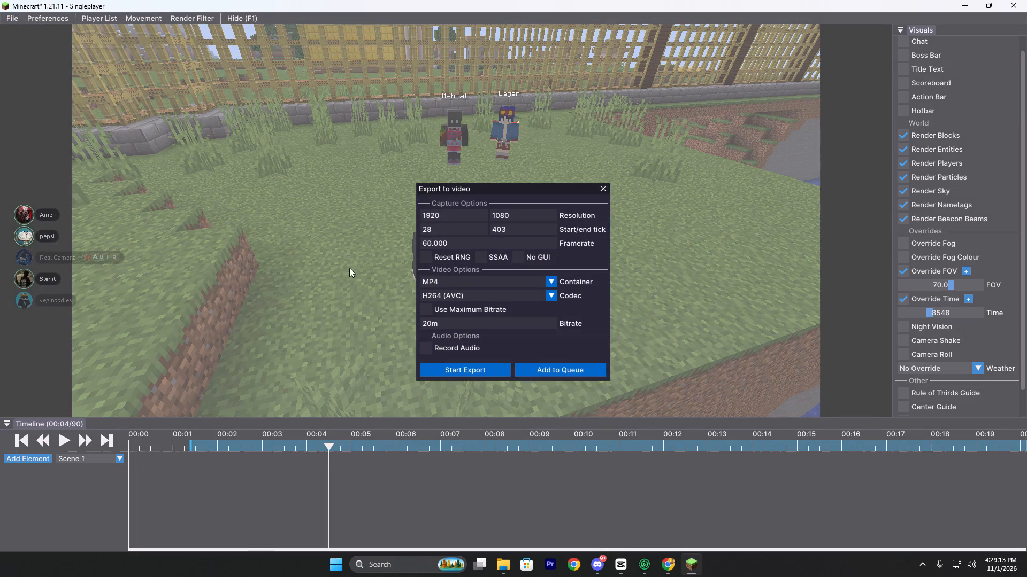
pyautogui.click(446, 371)
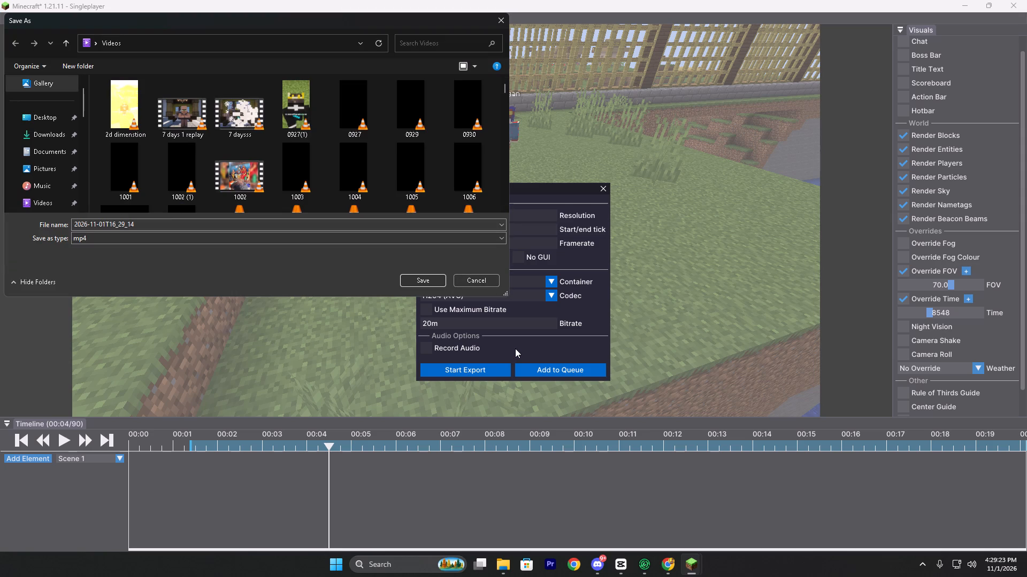
pyautogui.click(416, 283)
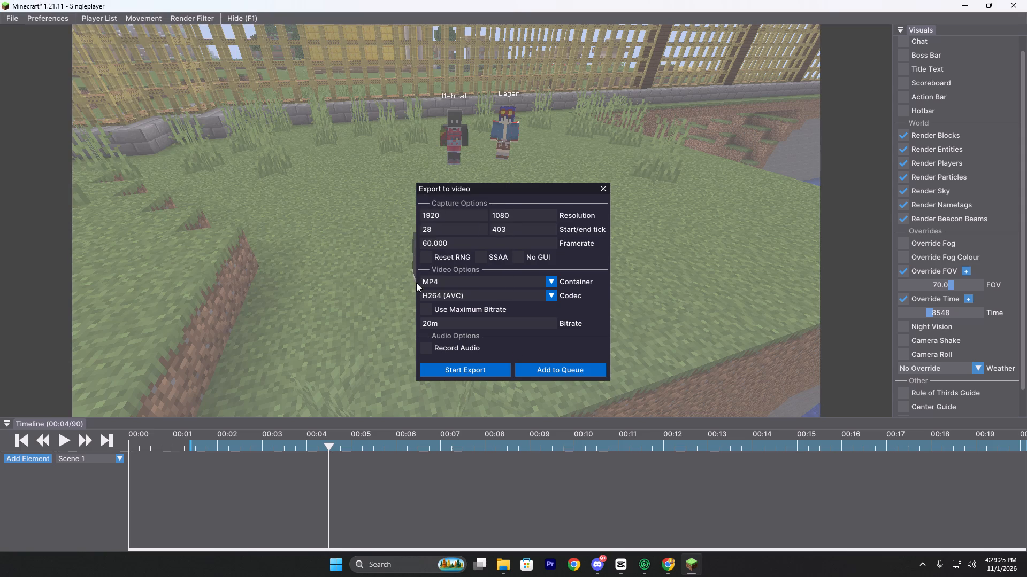
# Switch to Chrome and open the Kick website in a new tab.
pyautogui.click(670, 576)
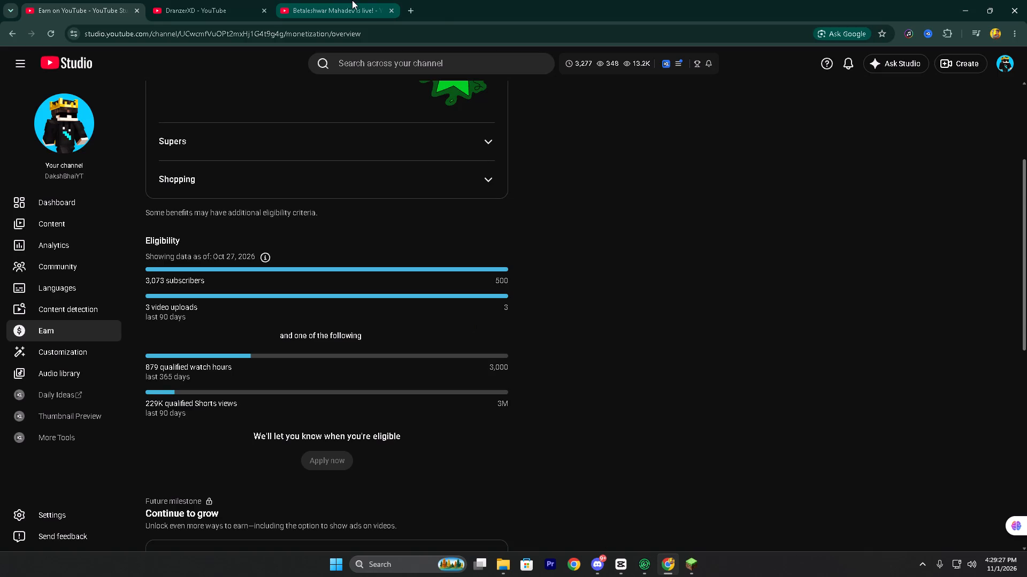
pyautogui.click(344, 2)
pyautogui.click(406, 9)
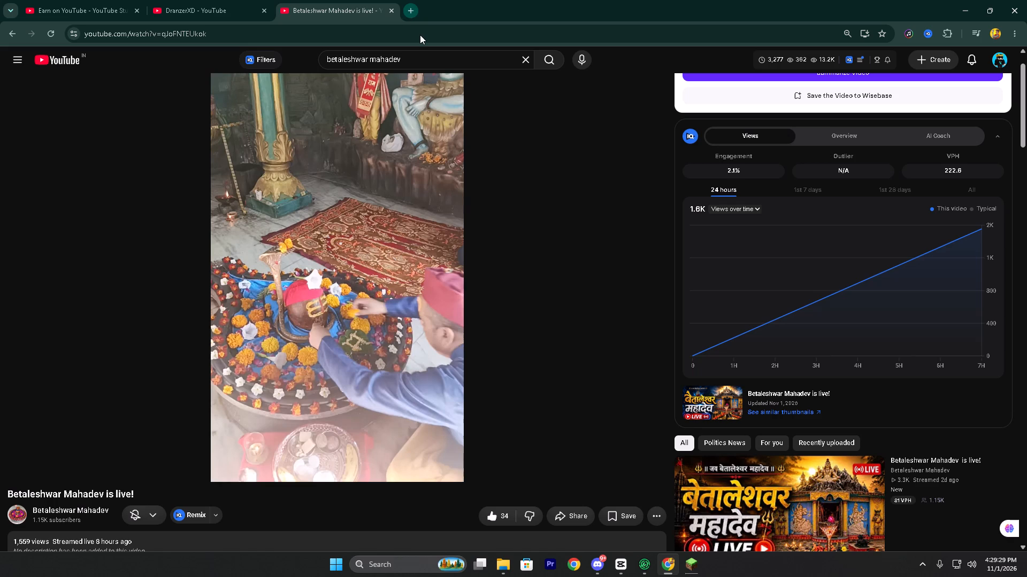
pyautogui.click(447, 29)
pyautogui.write('kick')
pyautogui.press('Return')
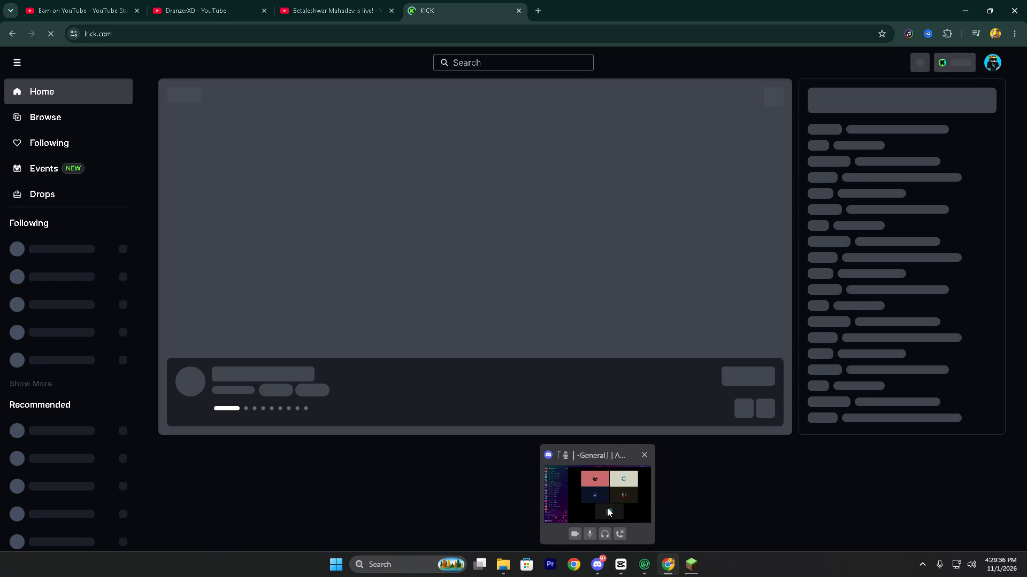
# Open the account menu on the Kick home page.
pyautogui.click(994, 61)
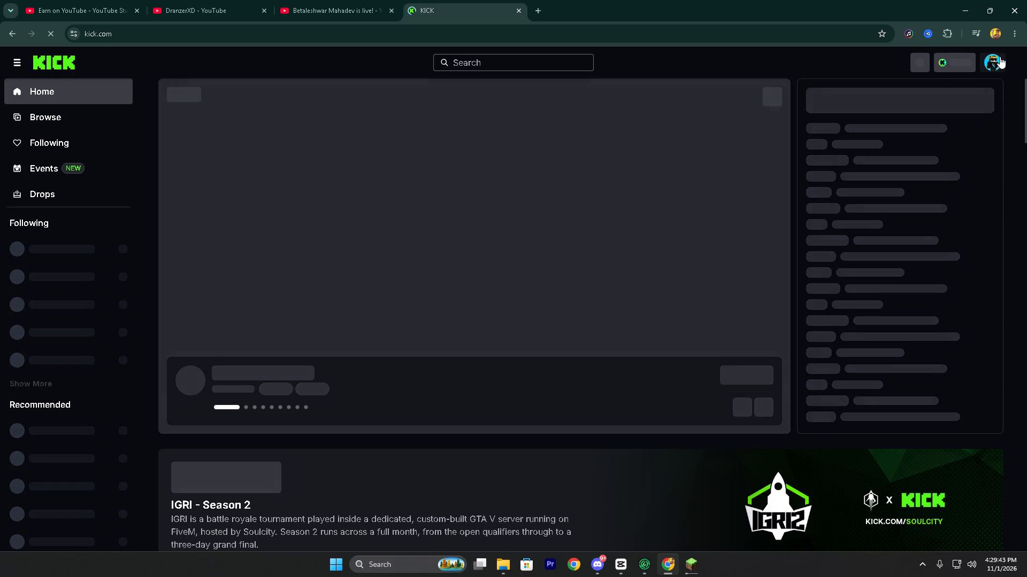
pyautogui.click(999, 61)
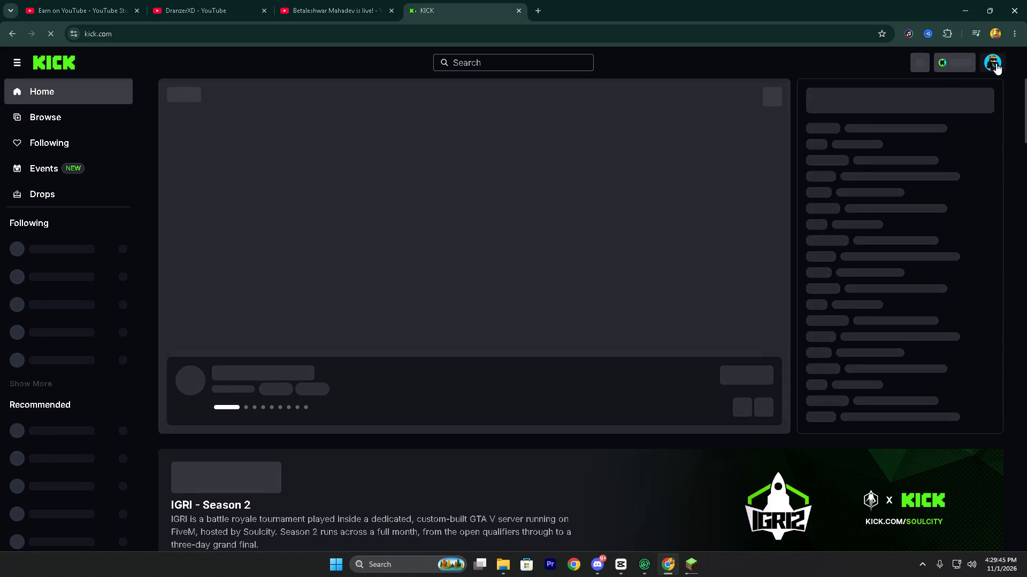
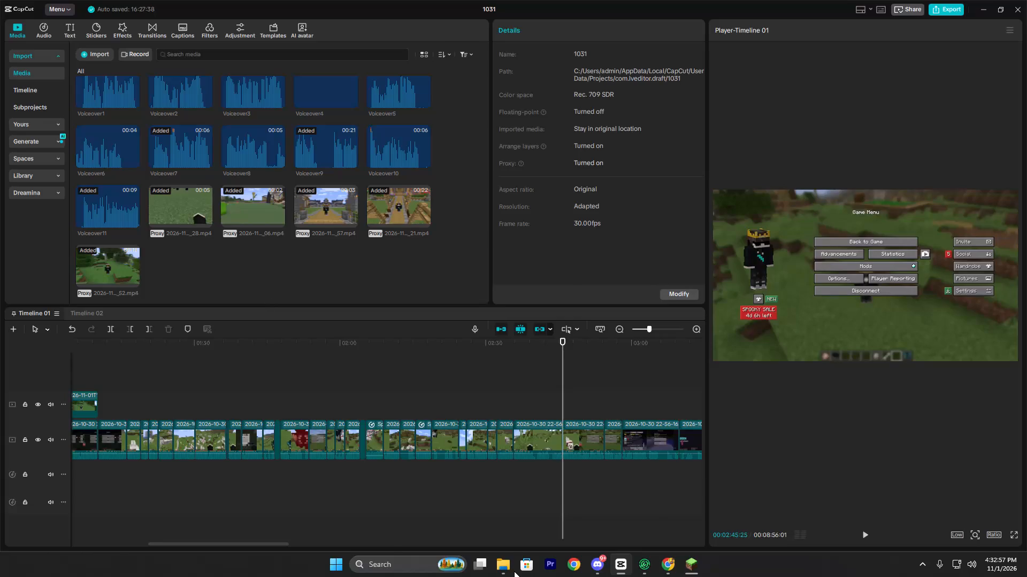
# Switch to the Videos folder in File Explorer, where the exported replay clip 2026-11-01T16_29_14 is stored.
pyautogui.click(503, 566)
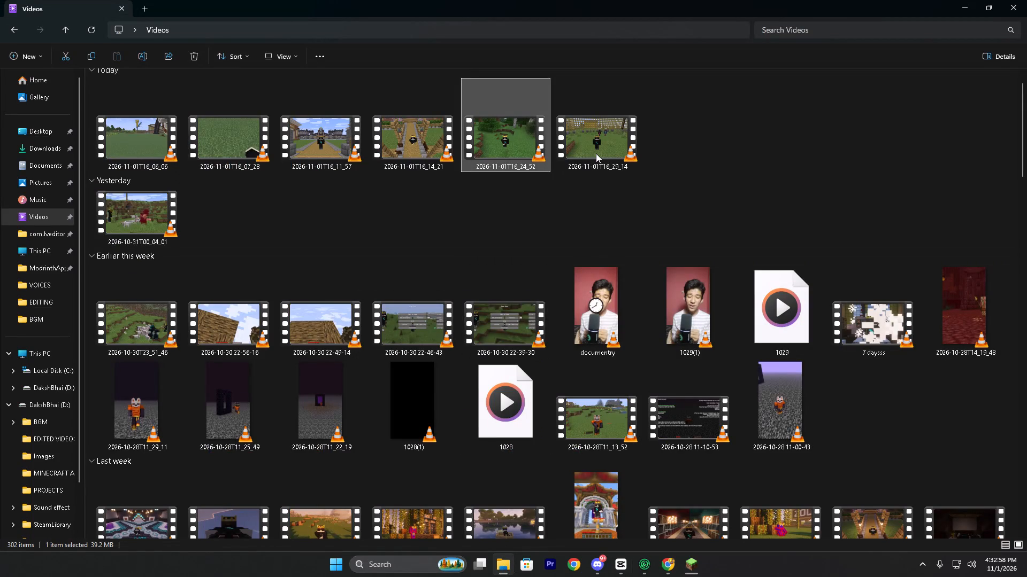
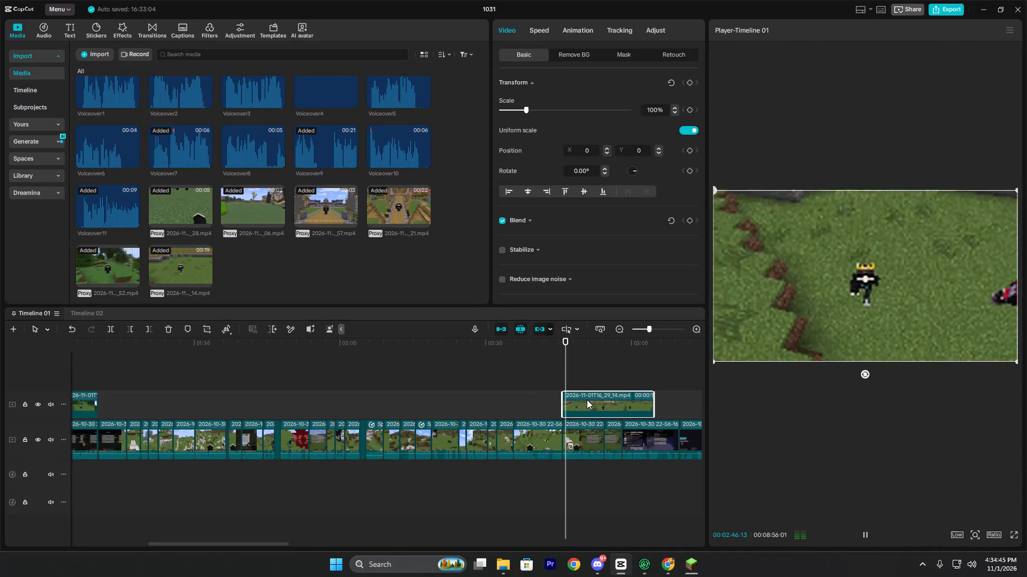
# Play through the 2026-11-01T16_29_14 overlay clip and trim off its end at about 00:02:54, where the multiplayer server-list footage begins.
pyautogui.press('space')
pyautogui.click(558, 379)
pyautogui.doubleClick(562, 378)
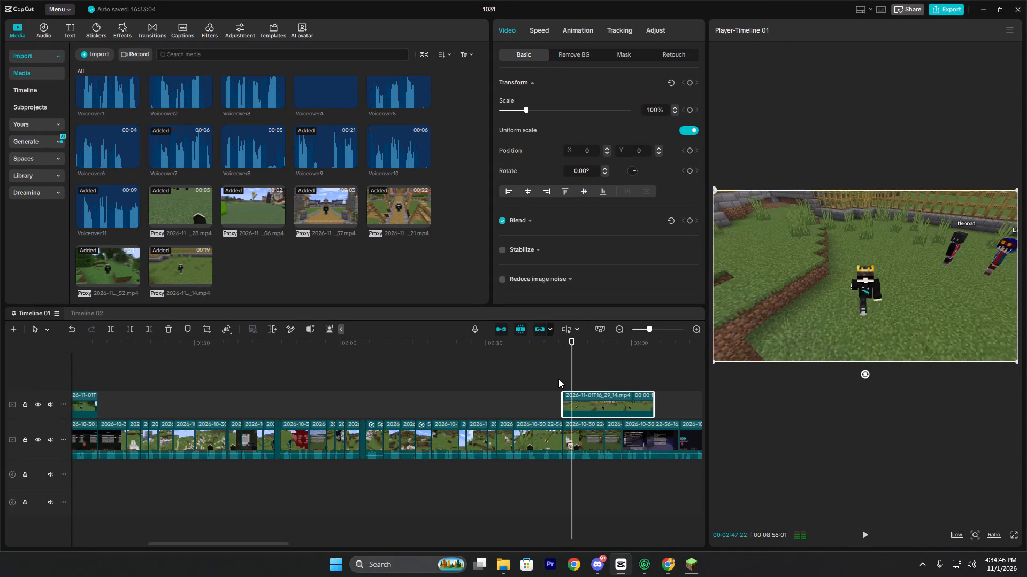
pyautogui.press('space')
pyautogui.keyDown('ctrl'); pyautogui.scroll(2, 612, 401); pyautogui.keyUp('ctrl')
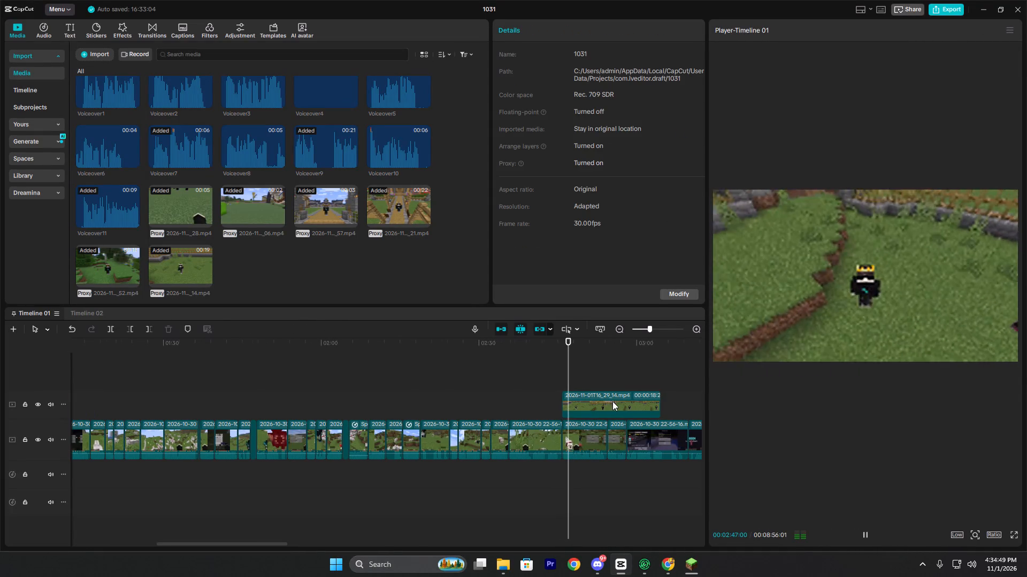
pyautogui.keyDown('ctrl'); pyautogui.scroll(3, 613, 401); pyautogui.keyUp('ctrl')
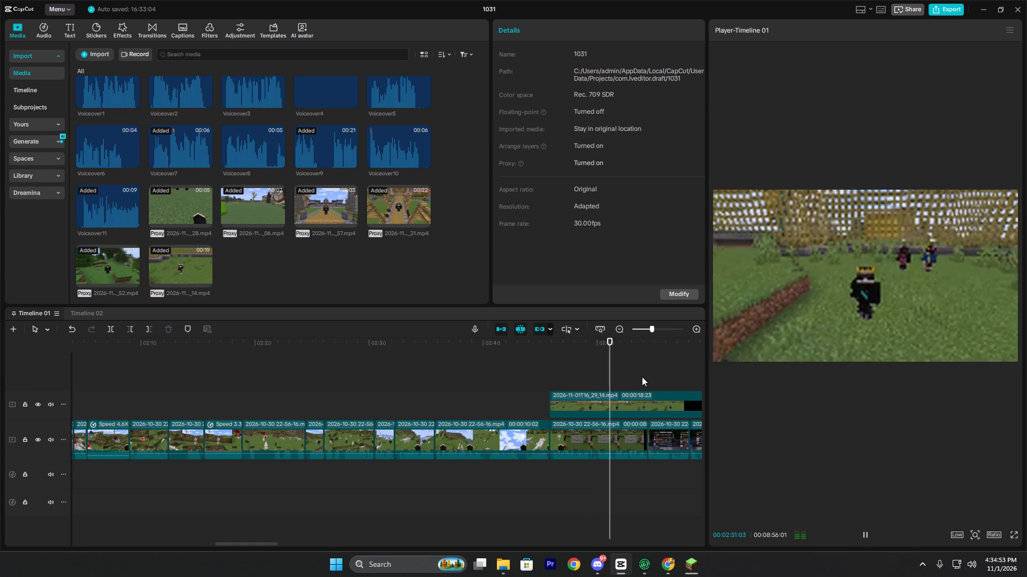
pyautogui.click(662, 397)
pyautogui.press('space')
pyautogui.write('w')
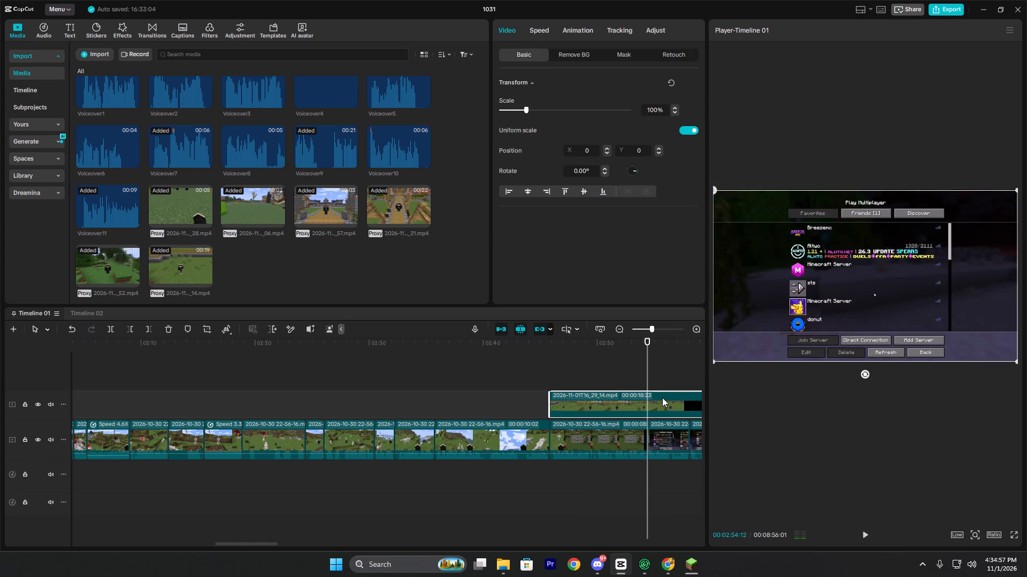
pyautogui.press('space')
pyautogui.click(603, 368)
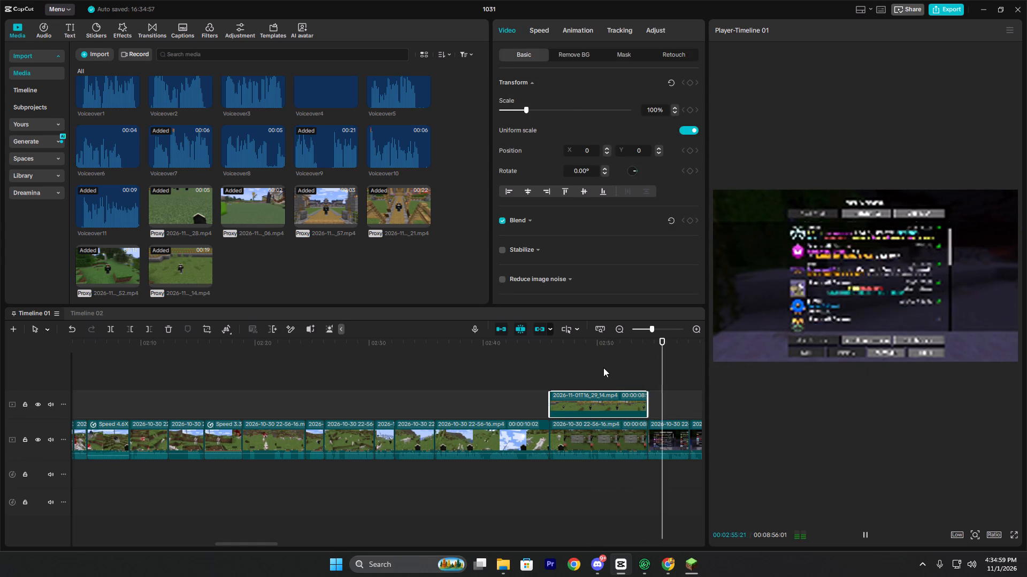
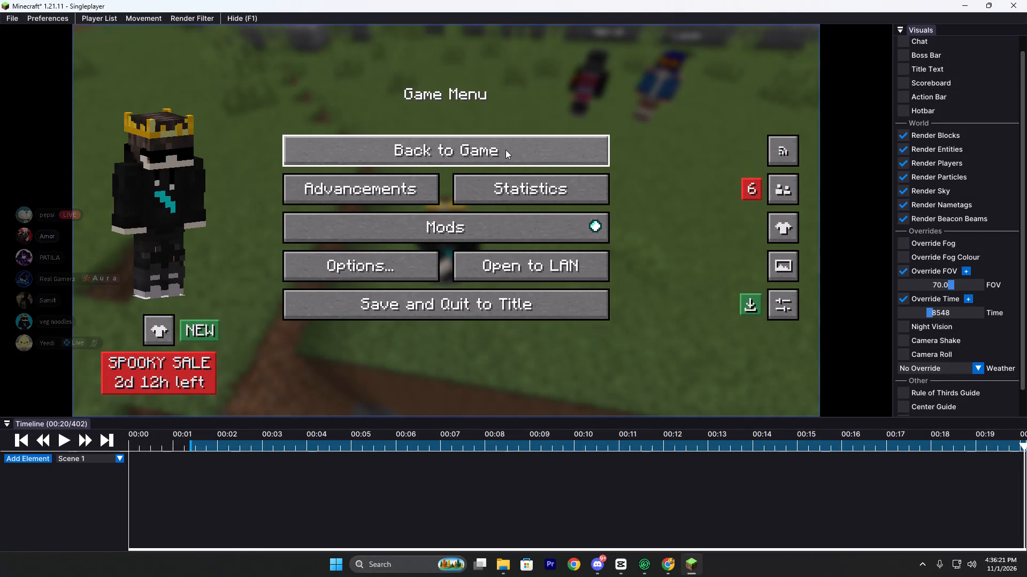
# Switch to CapCut and scrub Timeline 01 from about 00:02:50 to 00:04:09 to find the next game-menu footage needing cover.
pyautogui.click(619, 567)
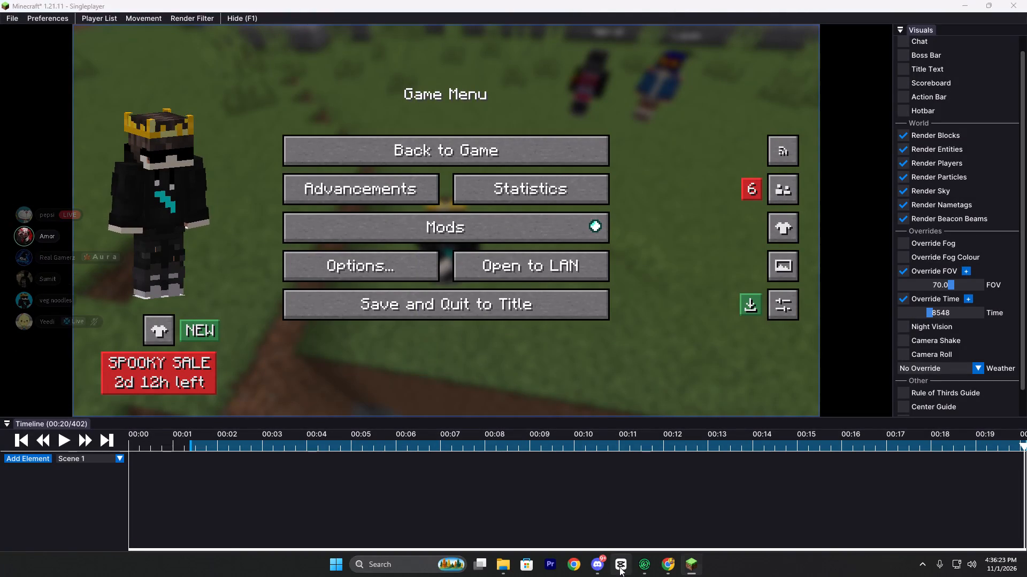
pyautogui.click(543, 378)
pyautogui.moveTo(543, 378); pyautogui.dragTo(612, 385)
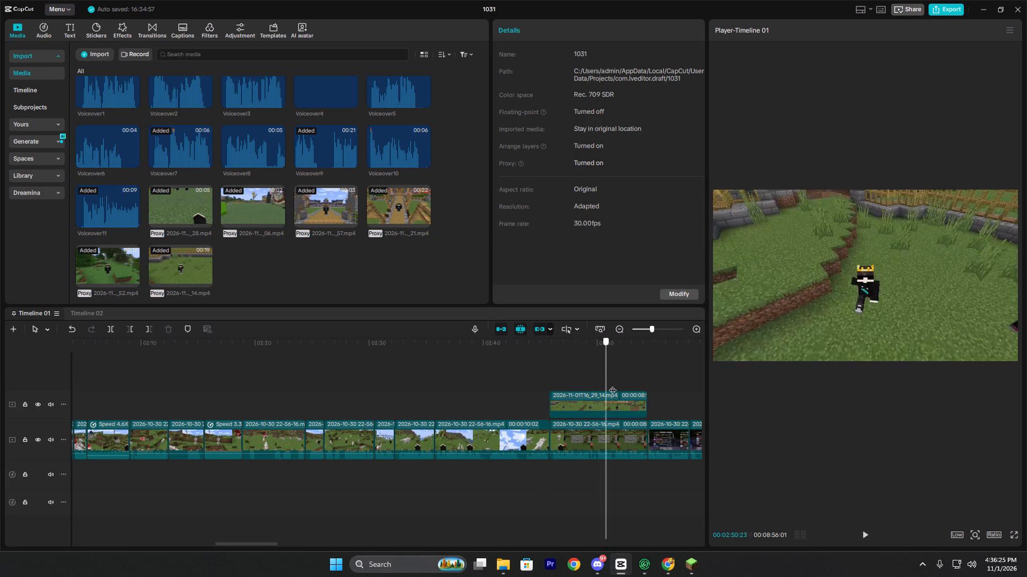
pyautogui.moveTo(612, 385); pyautogui.dragTo(685, 386)
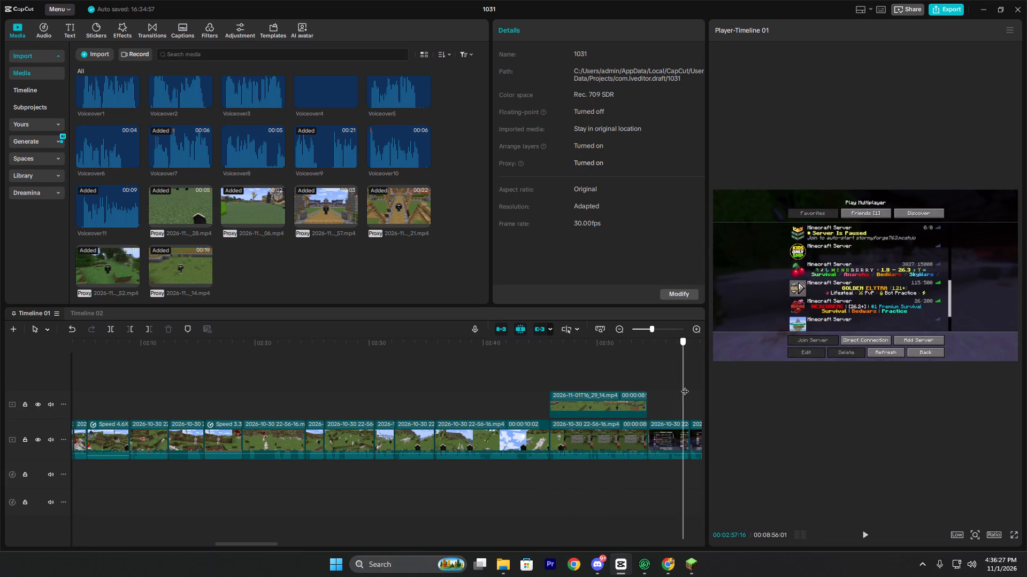
pyautogui.moveTo(685, 386); pyautogui.dragTo(630, 383)
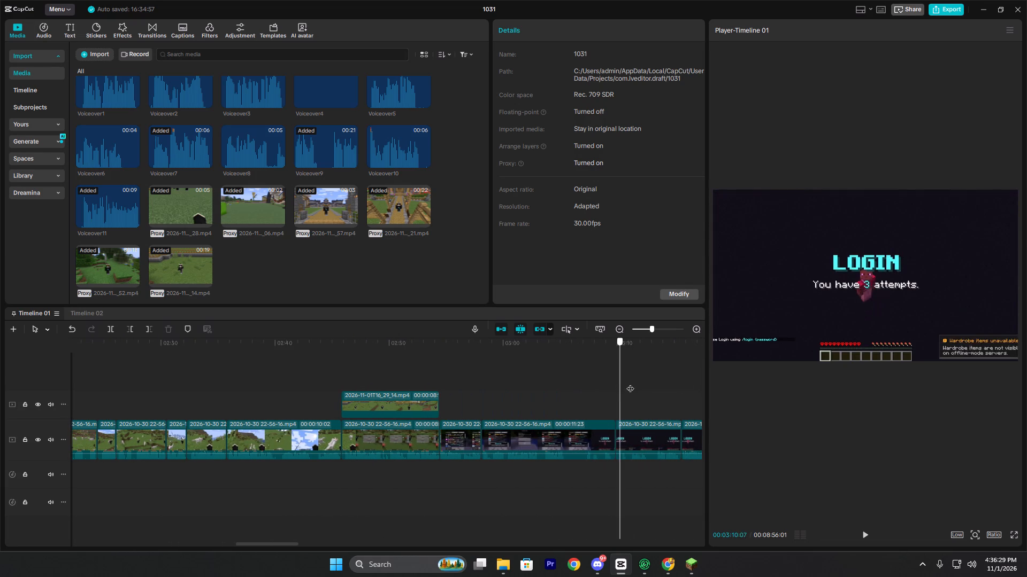
pyautogui.moveTo(630, 383); pyautogui.dragTo(689, 372)
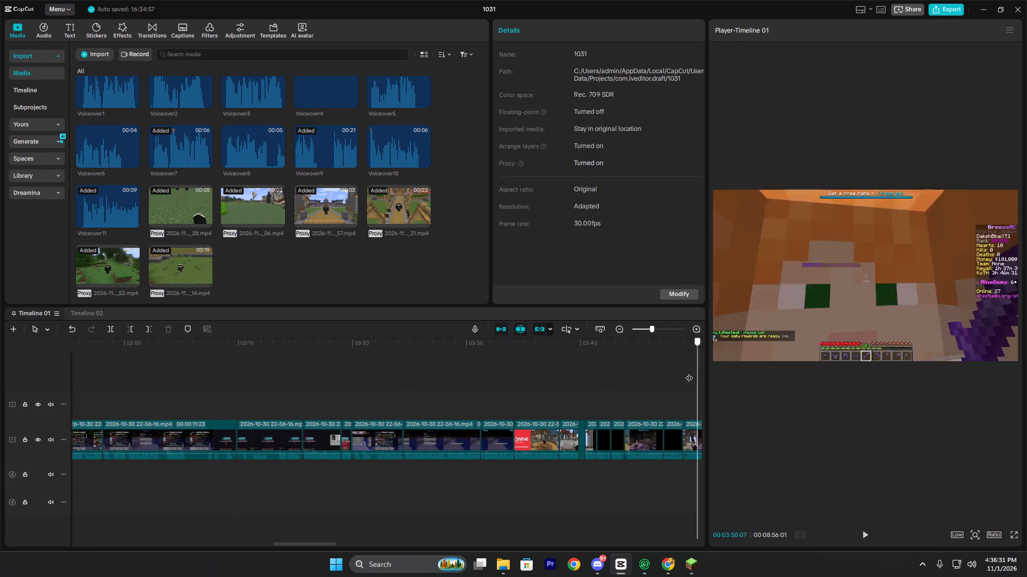
pyautogui.moveTo(689, 372); pyautogui.dragTo(428, 411)
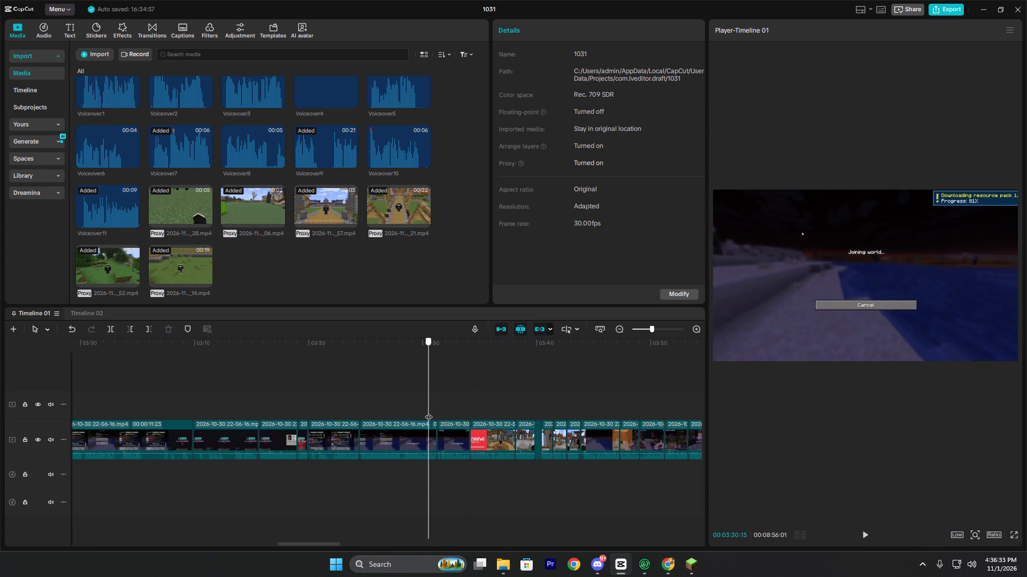
pyautogui.moveTo(428, 411); pyautogui.dragTo(535, 404)
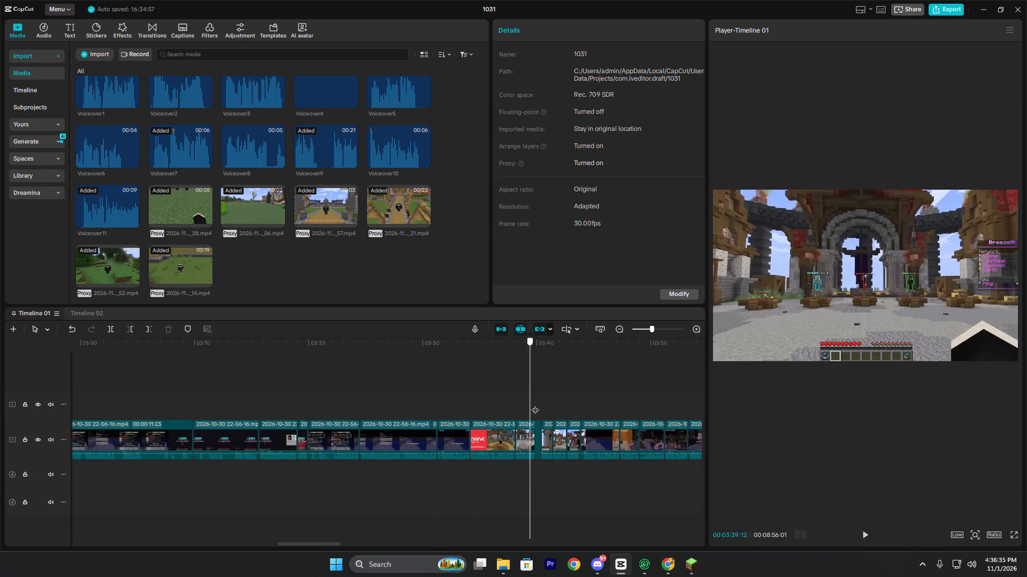
pyautogui.moveTo(535, 404); pyautogui.dragTo(369, 403)
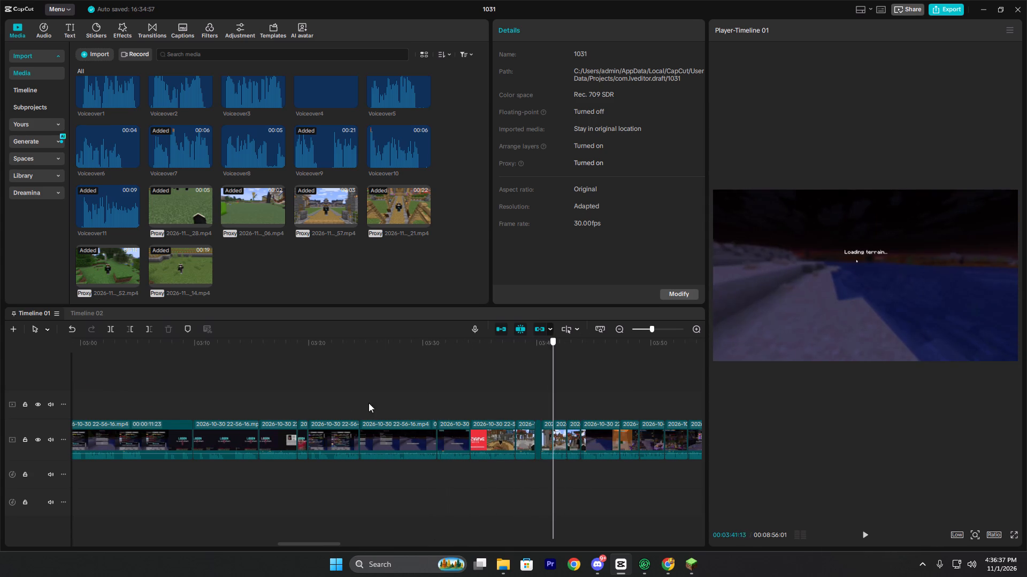
pyautogui.moveTo(369, 403); pyautogui.dragTo(295, 414)
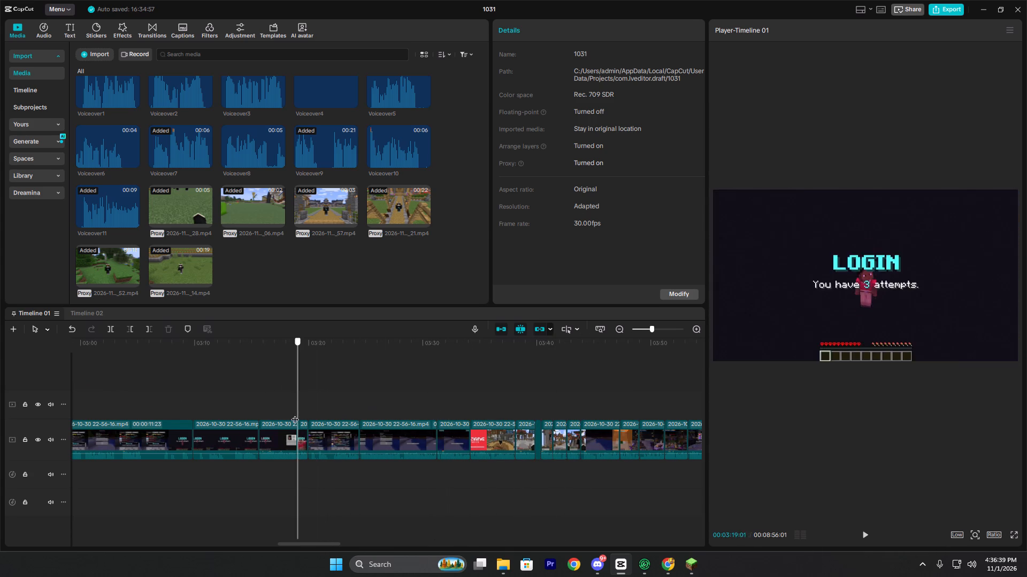
pyautogui.moveTo(295, 414); pyautogui.dragTo(67, 414)
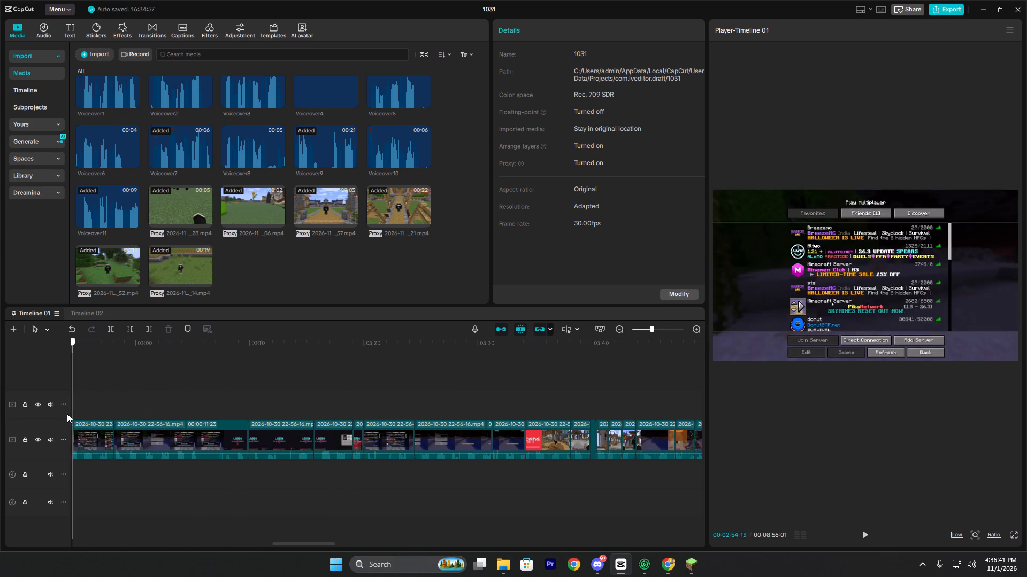
pyautogui.moveTo(67, 414); pyautogui.dragTo(371, 406)
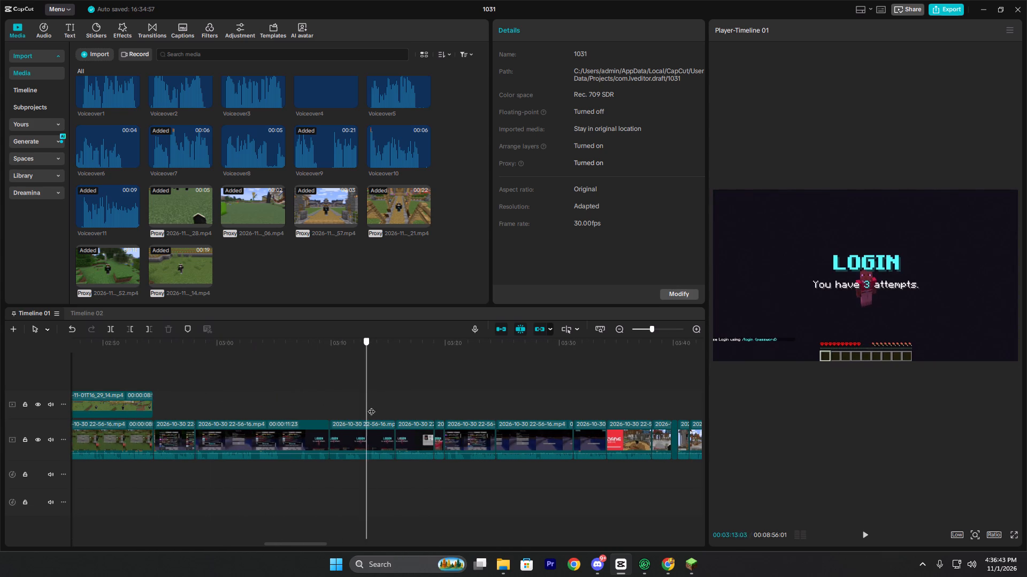
pyautogui.moveTo(371, 406); pyautogui.dragTo(634, 379)
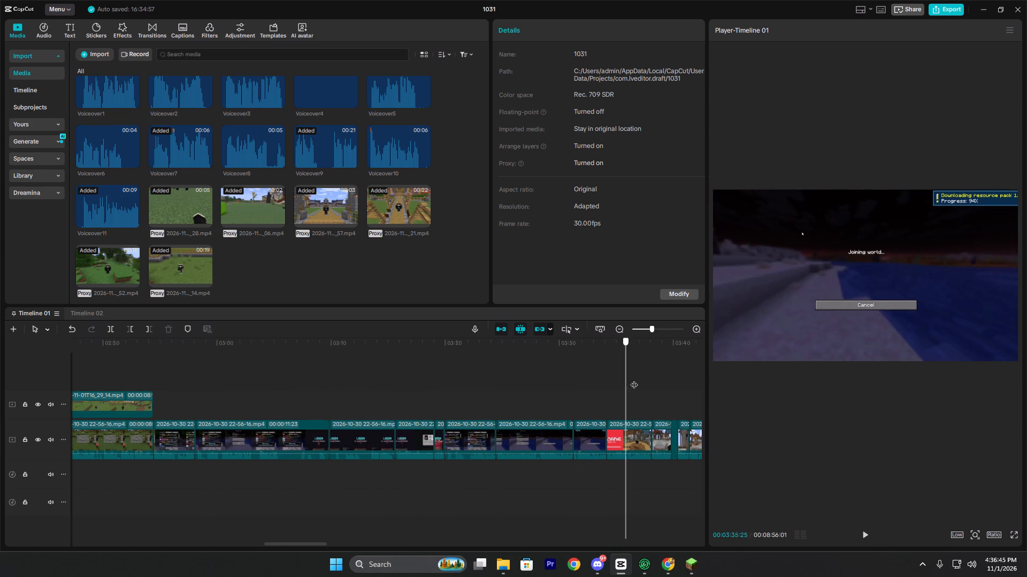
pyautogui.moveTo(634, 379); pyautogui.dragTo(672, 373)
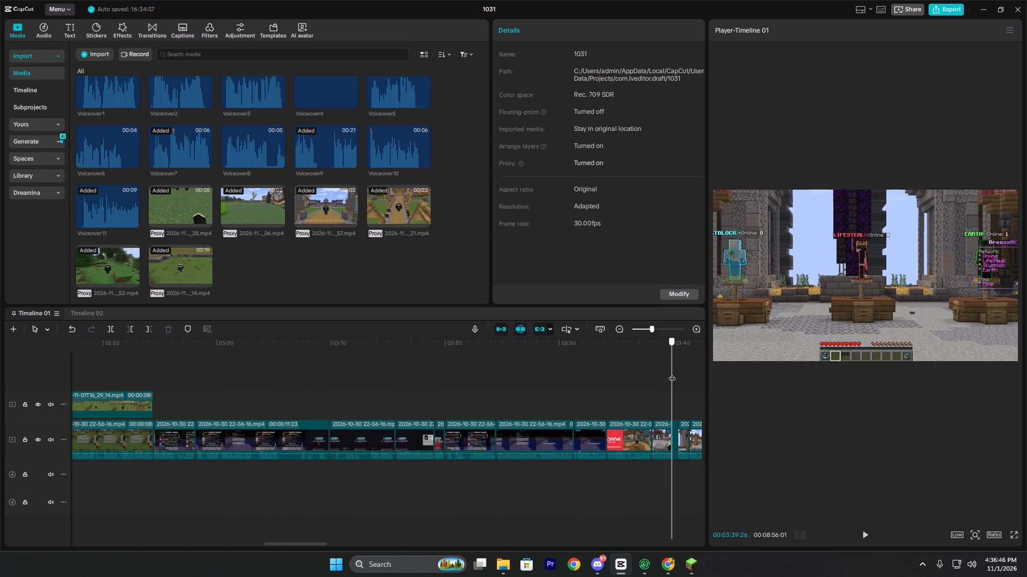
pyautogui.moveTo(672, 373); pyautogui.dragTo(355, 434)
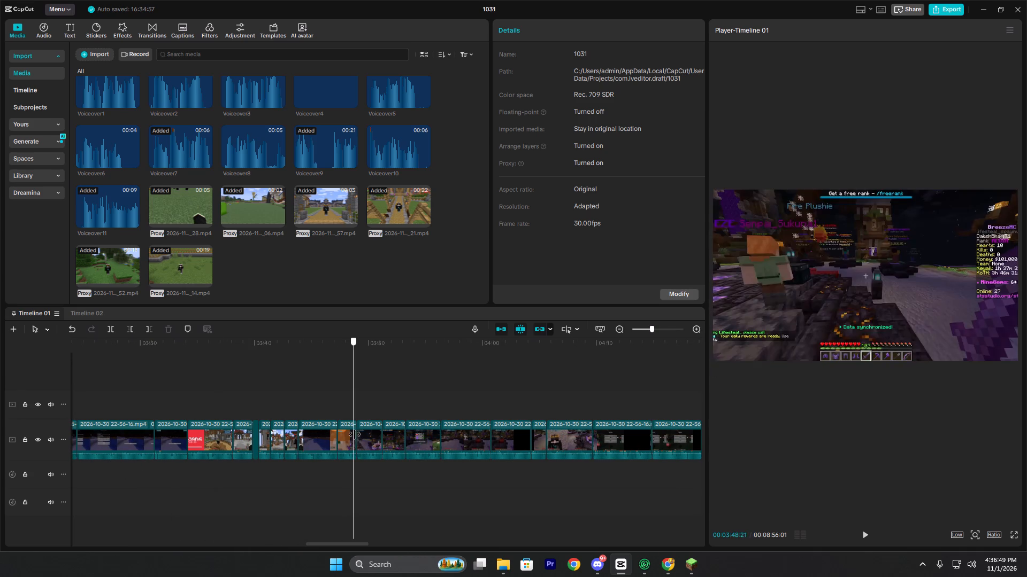
pyautogui.moveTo(355, 434); pyautogui.dragTo(553, 427)
pyautogui.press('space')
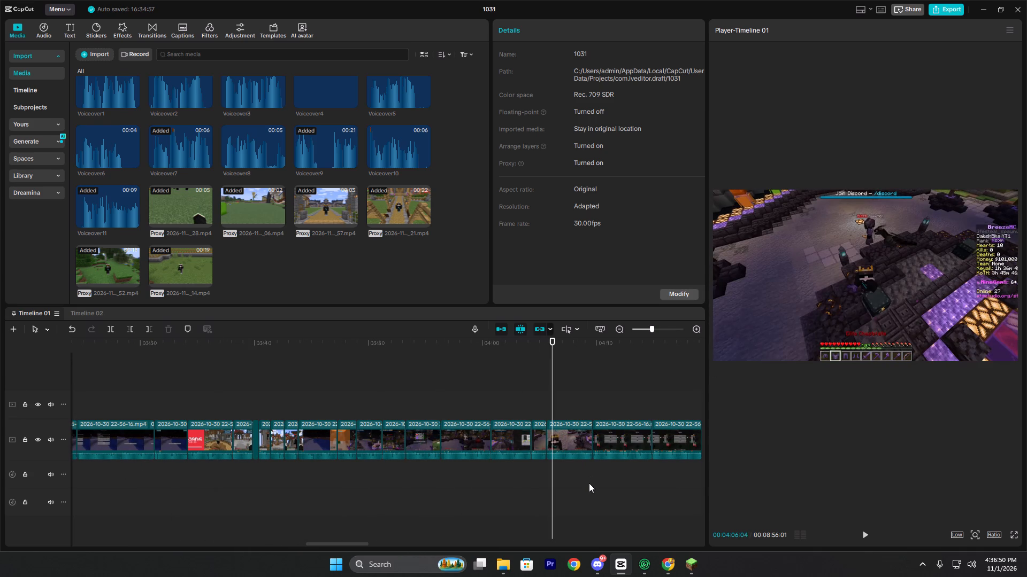
pyautogui.doubleClick(607, 391)
pyautogui.moveTo(607, 391); pyautogui.dragTo(588, 399)
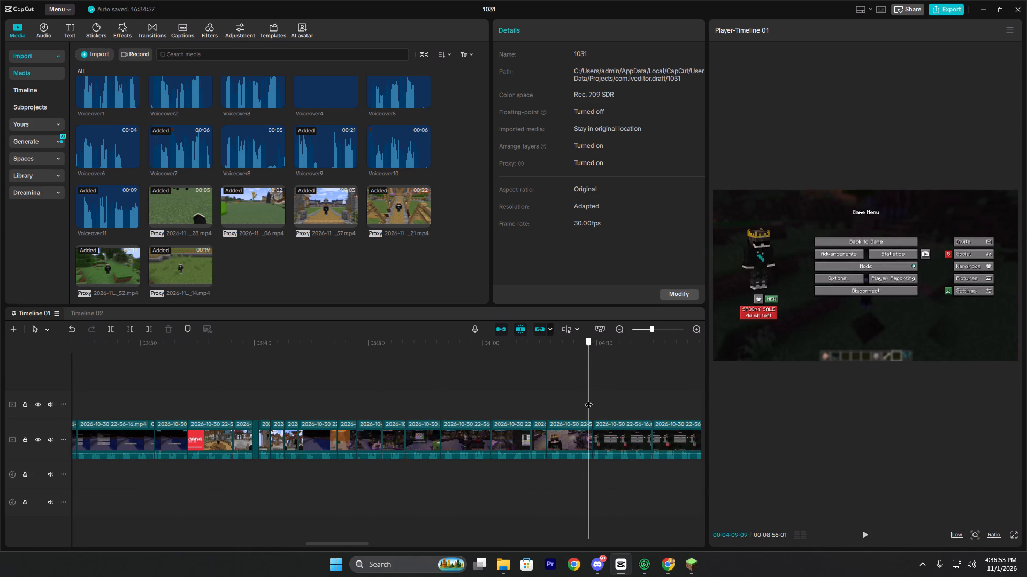
# Place the 2026-11-01T16_29_14 clip on the overlay track at 00:04:09:20, where the game-menu footage begins.
pyautogui.moveTo(588, 399); pyautogui.dragTo(594, 401)
pyautogui.moveTo(170, 271); pyautogui.dragTo(223, 283)
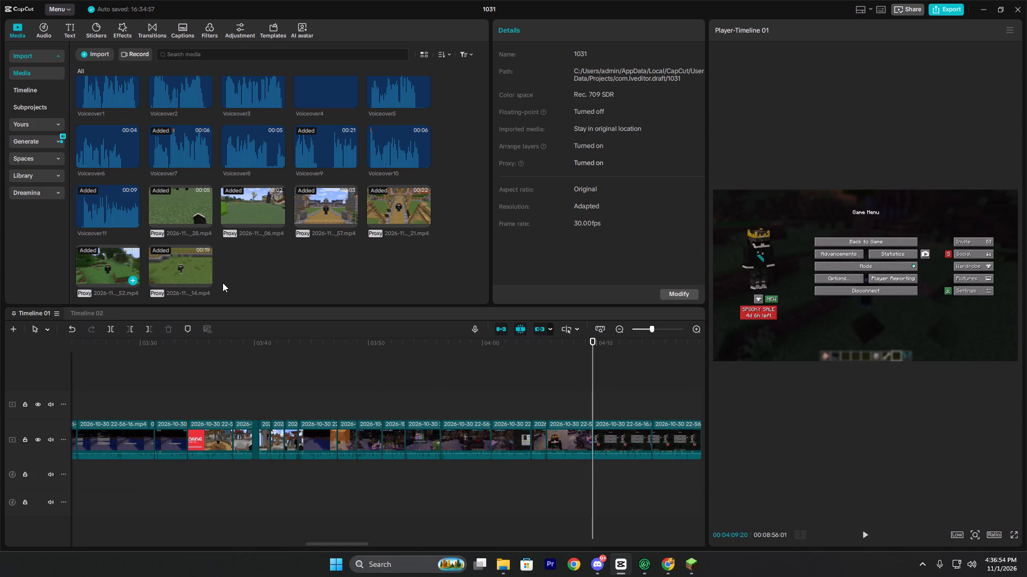
pyautogui.moveTo(223, 283); pyautogui.dragTo(591, 407)
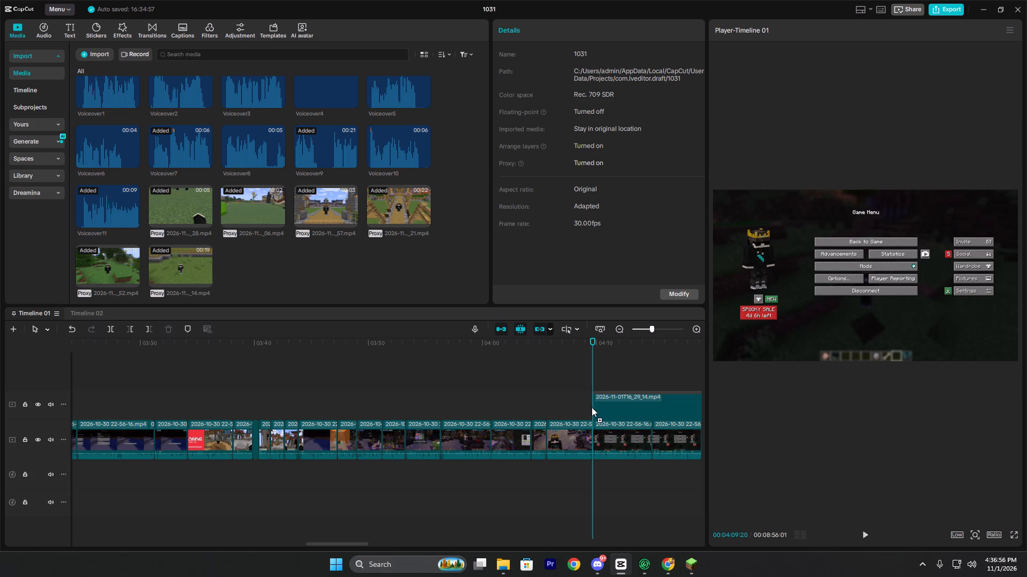
# Review the newly placed overlay clip against the footage beneath and trim off its end at 00:04:19:07.
pyautogui.click(657, 369)
pyautogui.moveTo(657, 369); pyautogui.dragTo(661, 368)
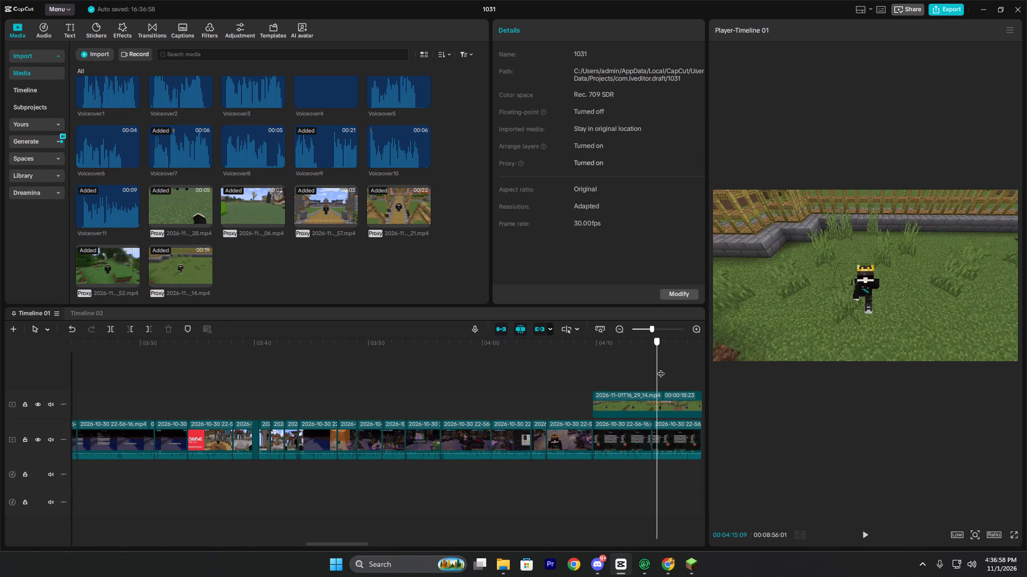
pyautogui.moveTo(661, 368); pyautogui.dragTo(700, 373)
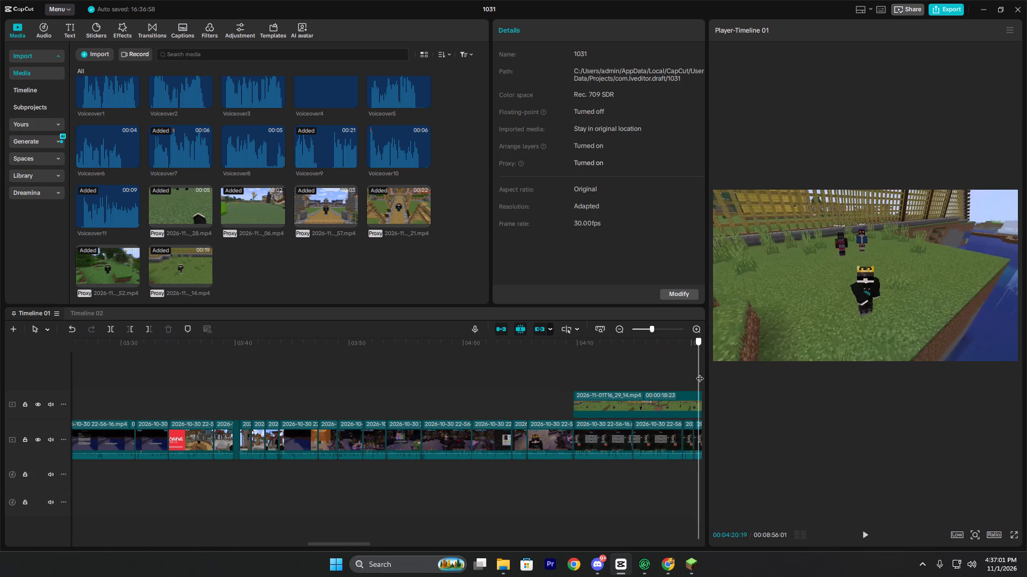
pyautogui.moveTo(700, 373); pyautogui.dragTo(595, 372)
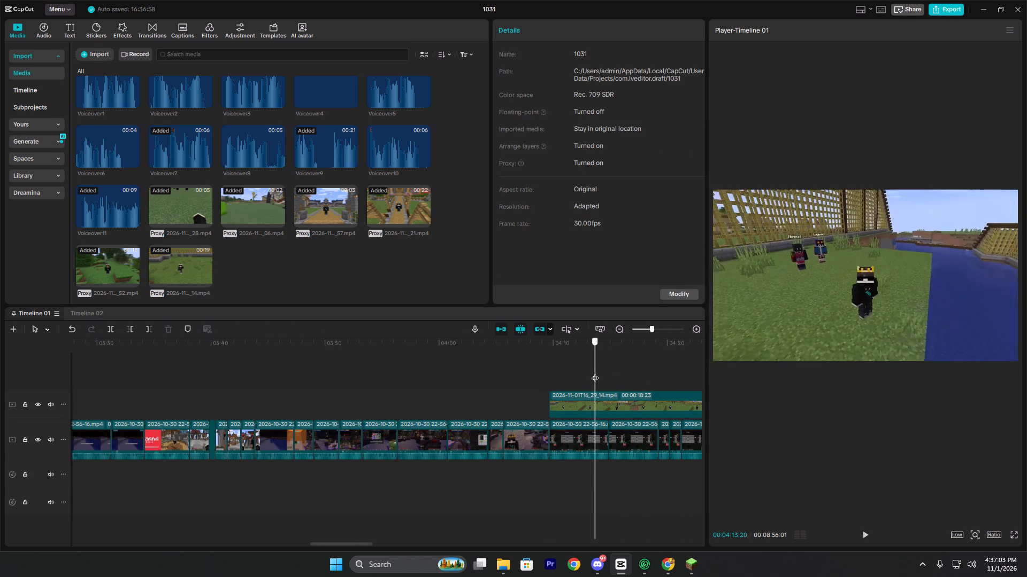
pyautogui.moveTo(595, 372); pyautogui.dragTo(610, 375)
pyautogui.press('space')
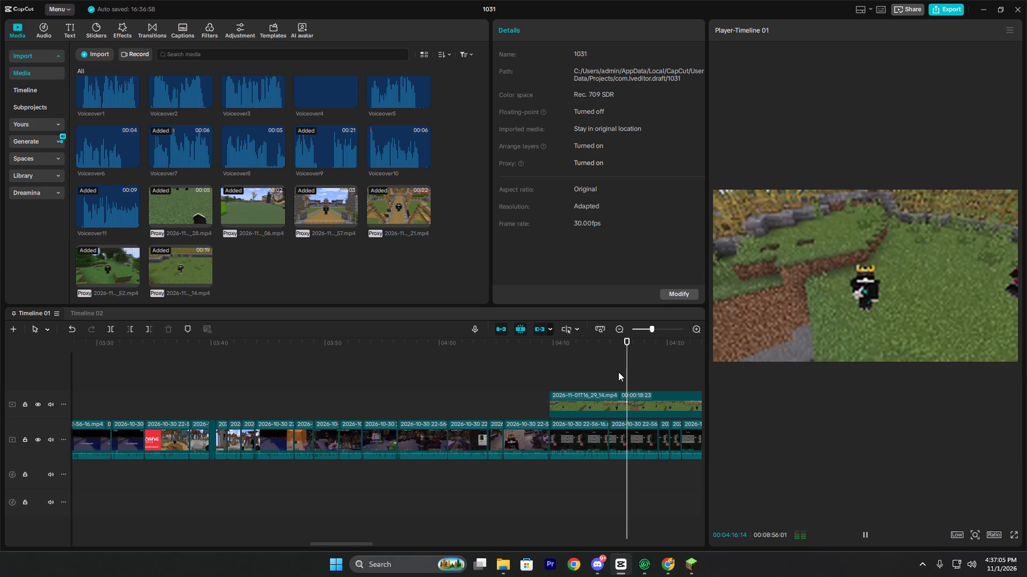
pyautogui.doubleClick(655, 373)
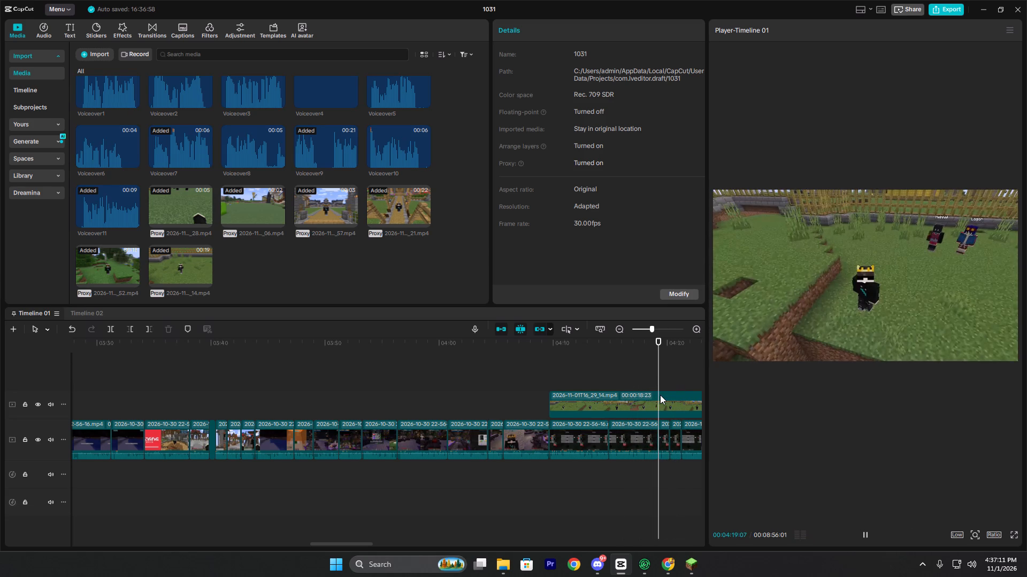
pyautogui.click(660, 395)
pyautogui.write('w')
# Extend the overlay clip's end over the server-list footage to a duration of 00:00:11:18, and check the playback.
pyautogui.press('space')
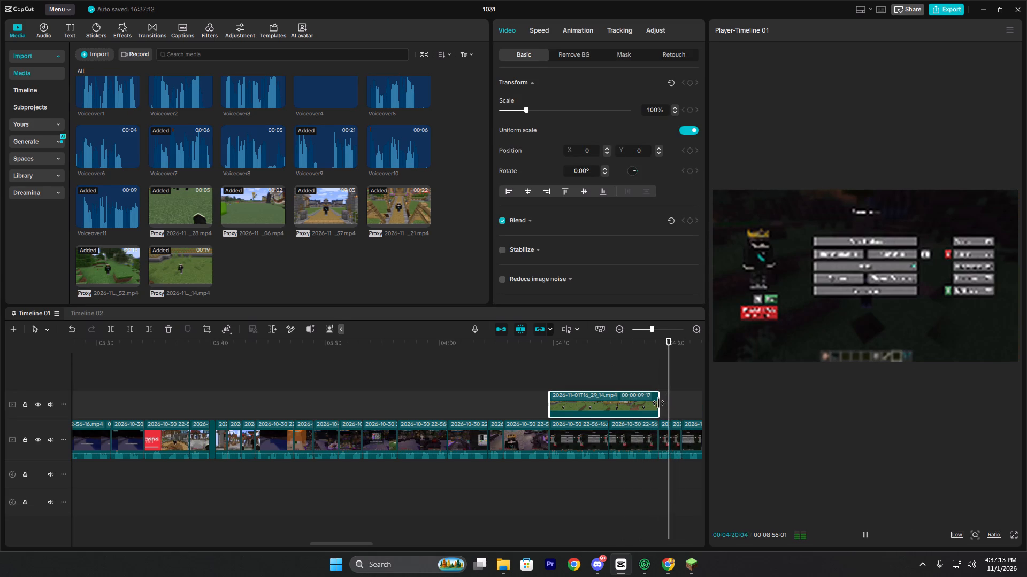
pyautogui.press('space')
pyautogui.moveTo(658, 403); pyautogui.dragTo(671, 405)
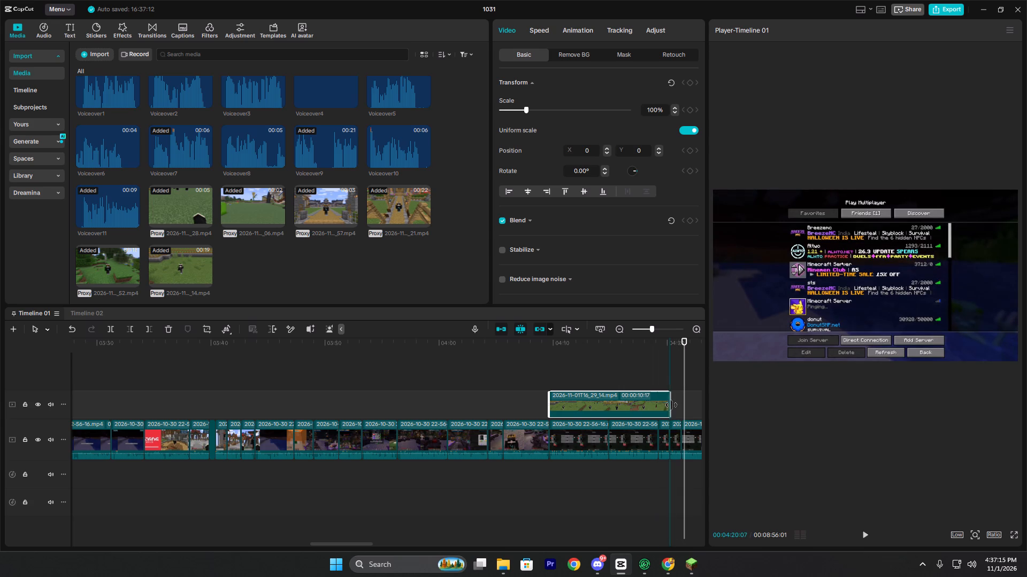
pyautogui.moveTo(671, 405); pyautogui.dragTo(677, 407)
pyautogui.click(663, 381)
pyautogui.press('space')
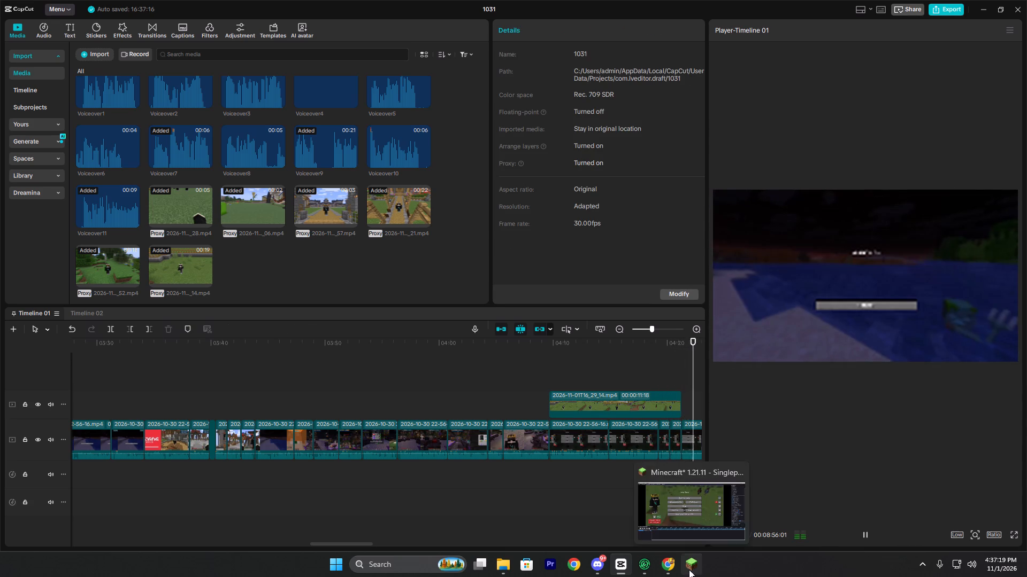
pyautogui.press('space')
# Switch to the Minecraft replay editor.
pyautogui.click(689, 570)
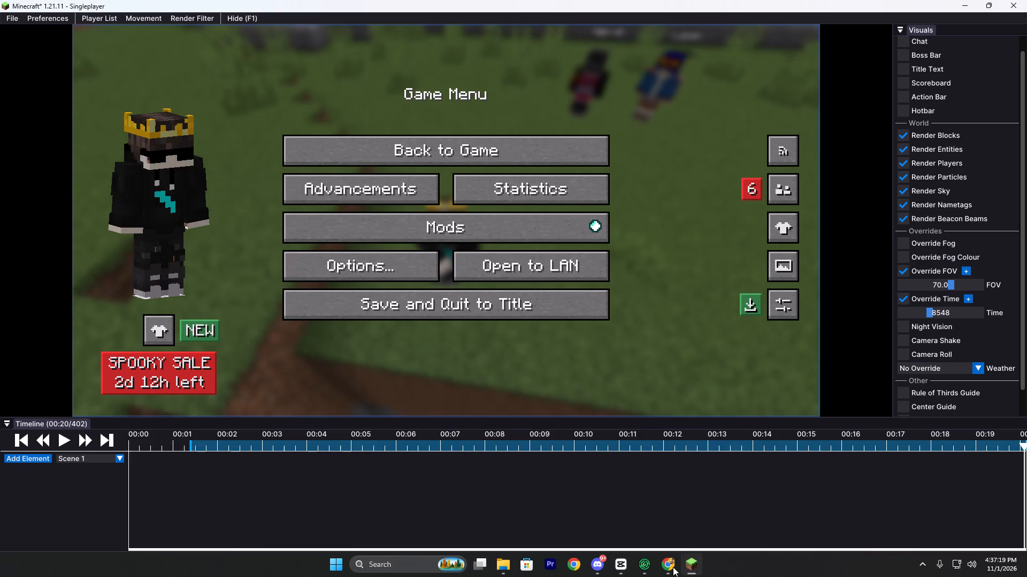
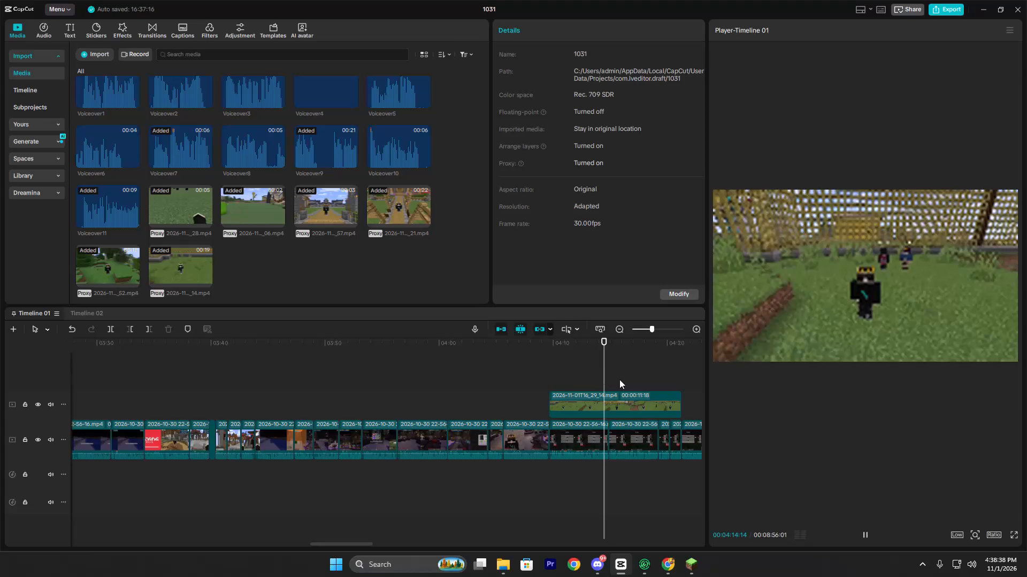
# Examine Timeline 01 beyond the overlay clip, up to about 00:06:21, for more game-menu and server-list footage that needs covering.
pyautogui.click(654, 377)
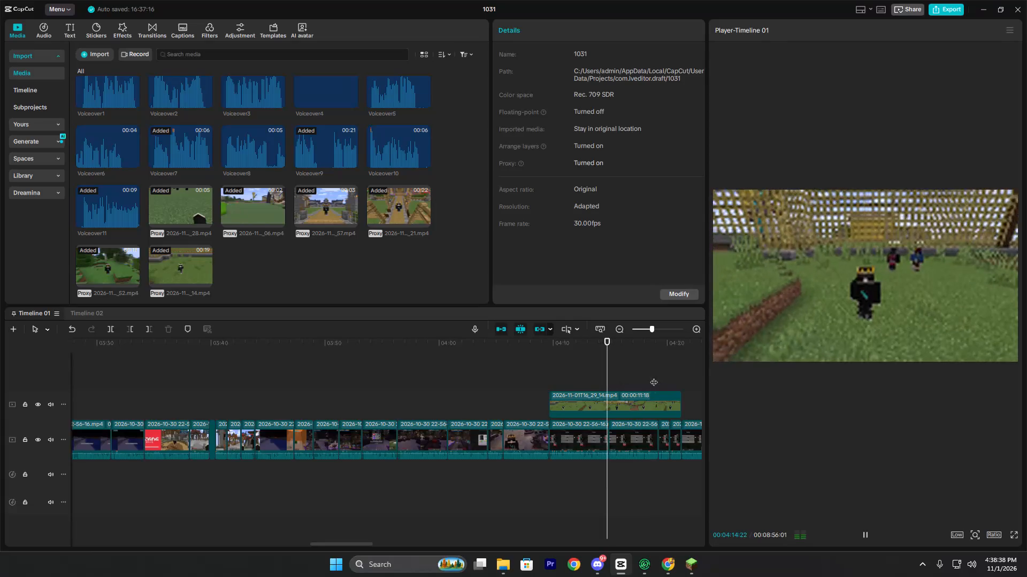
pyautogui.moveTo(654, 377); pyautogui.dragTo(707, 387)
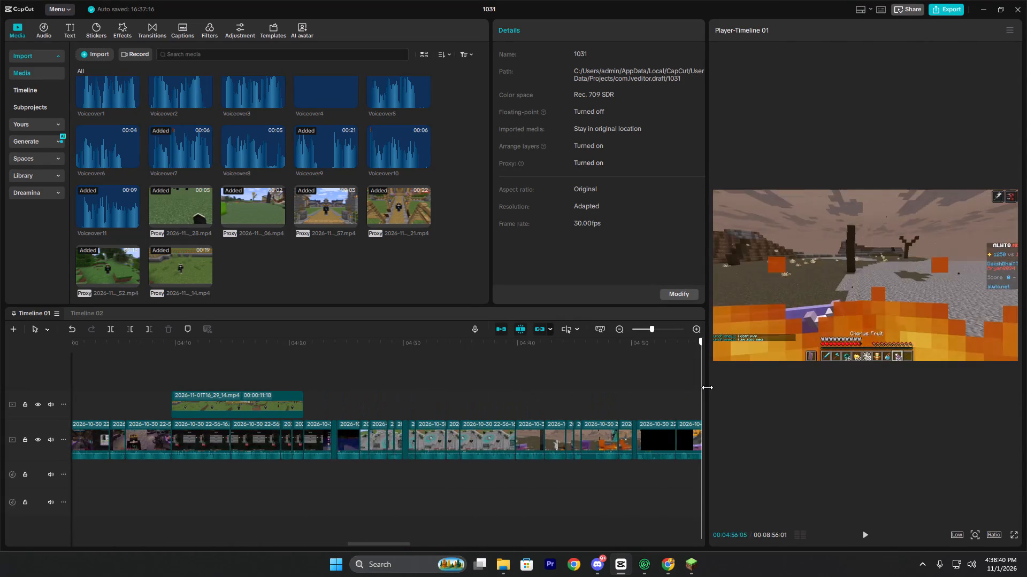
pyautogui.moveTo(707, 387); pyautogui.dragTo(471, 392)
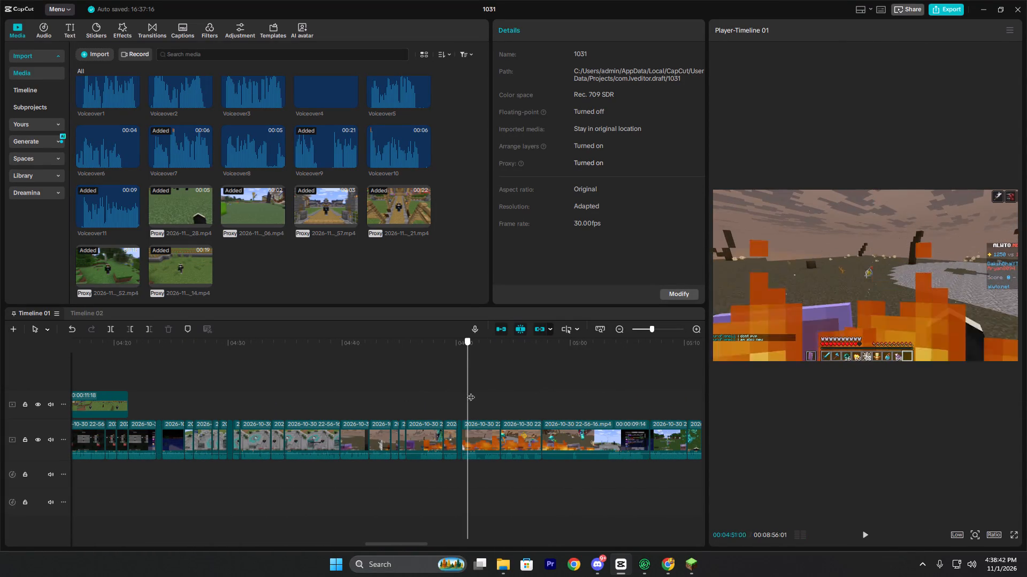
pyautogui.moveTo(471, 392); pyautogui.dragTo(627, 381)
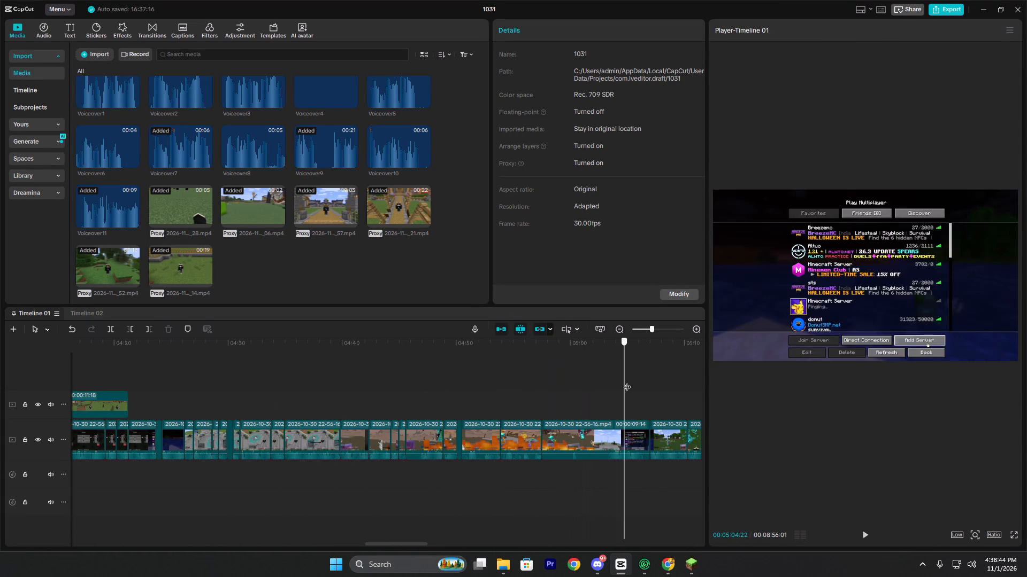
pyautogui.moveTo(627, 381); pyautogui.dragTo(664, 388)
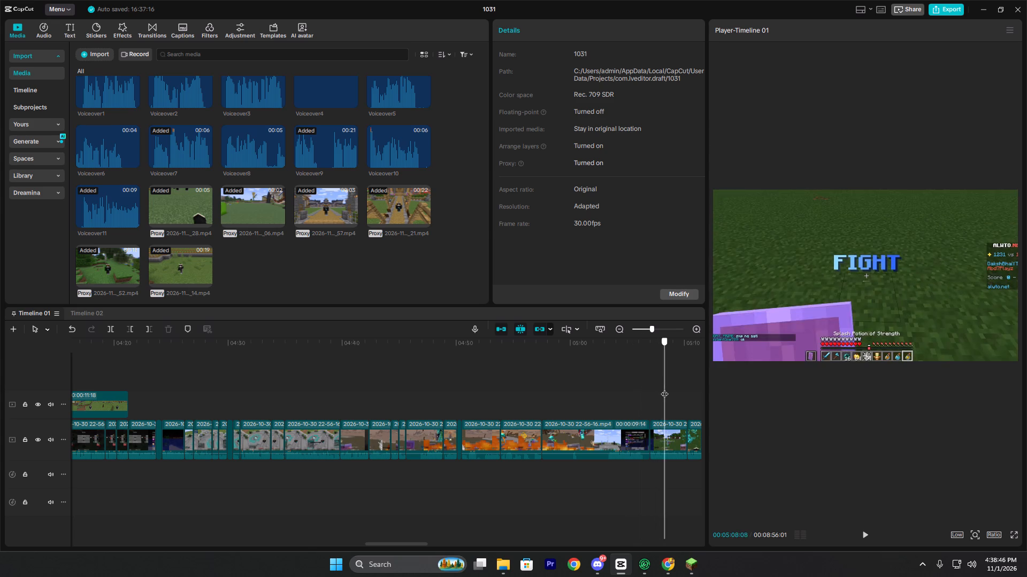
pyautogui.moveTo(664, 388); pyautogui.dragTo(584, 389)
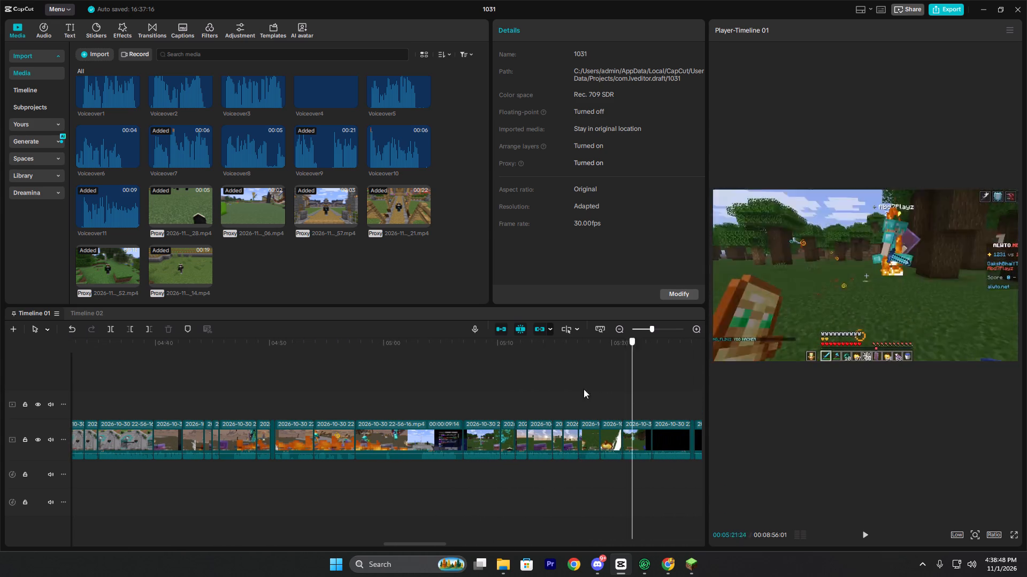
pyautogui.moveTo(584, 389); pyautogui.dragTo(326, 391)
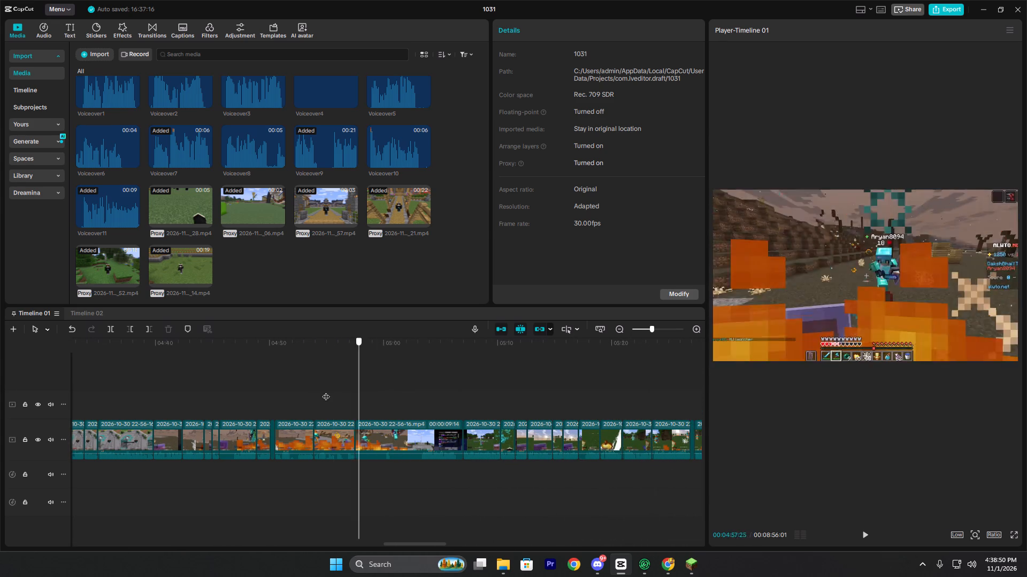
pyautogui.moveTo(326, 391); pyautogui.dragTo(316, 395)
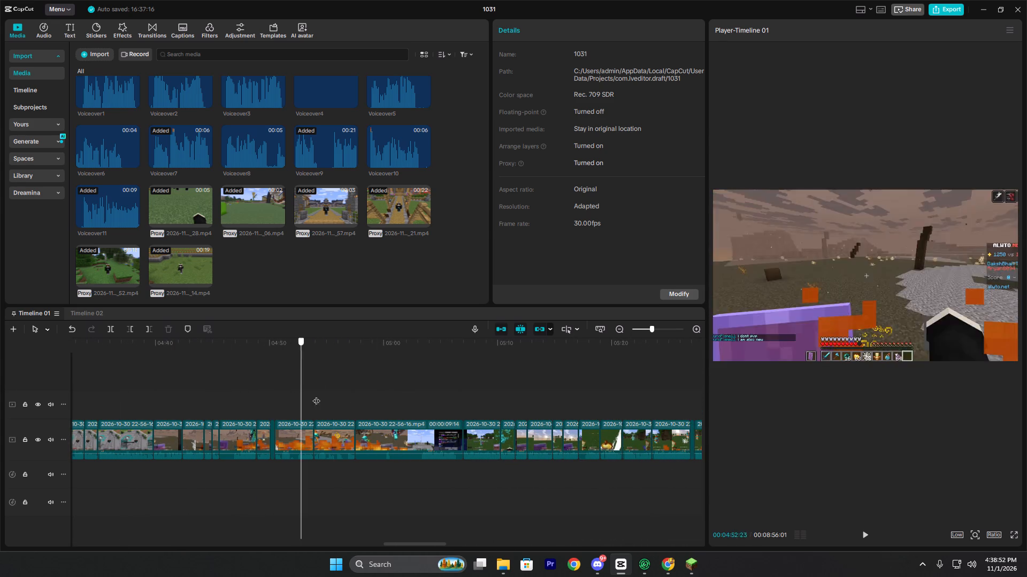
pyautogui.moveTo(316, 395); pyautogui.dragTo(427, 400)
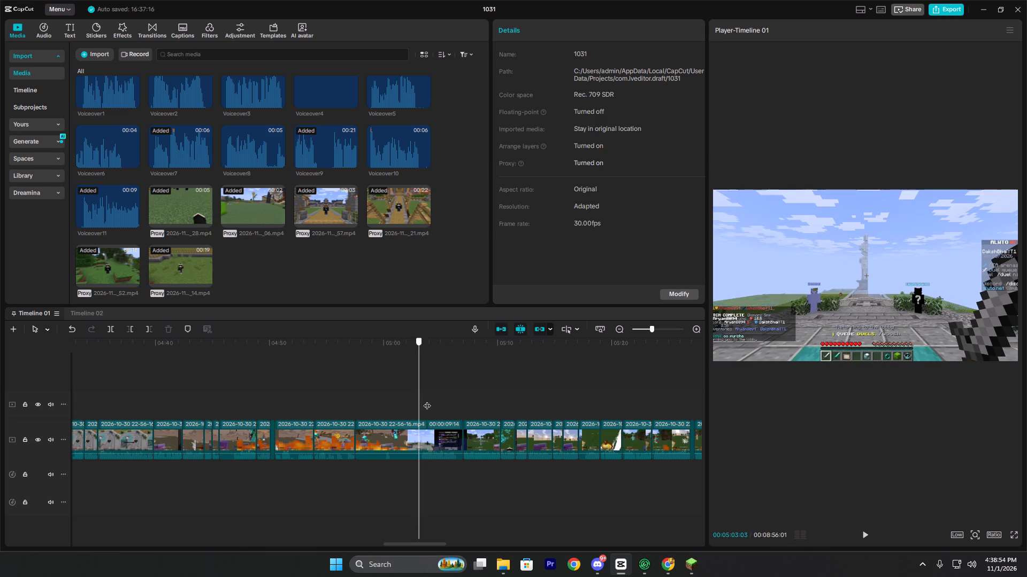
pyautogui.moveTo(427, 400); pyautogui.dragTo(670, 397)
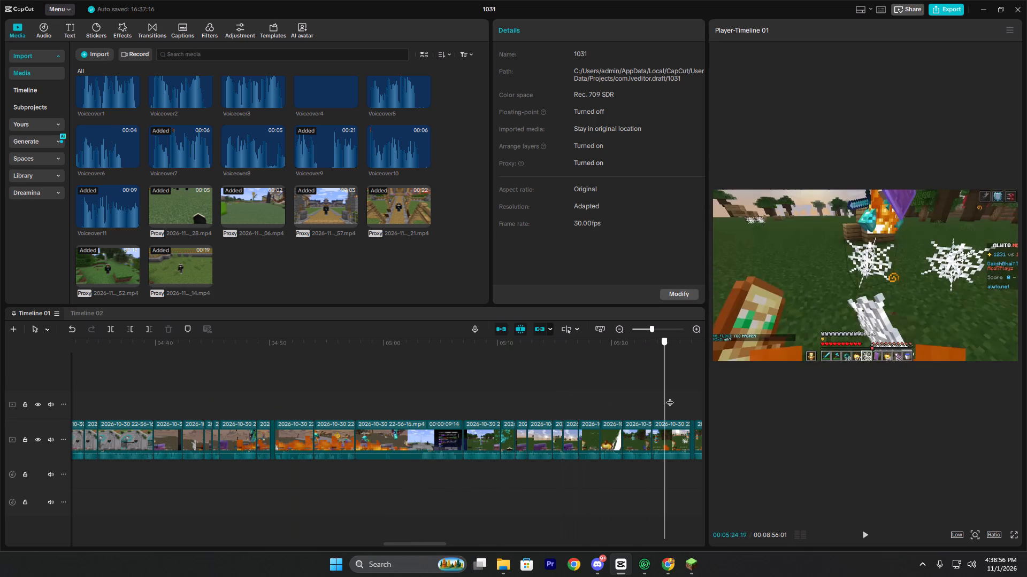
pyautogui.moveTo(670, 397); pyautogui.dragTo(642, 428)
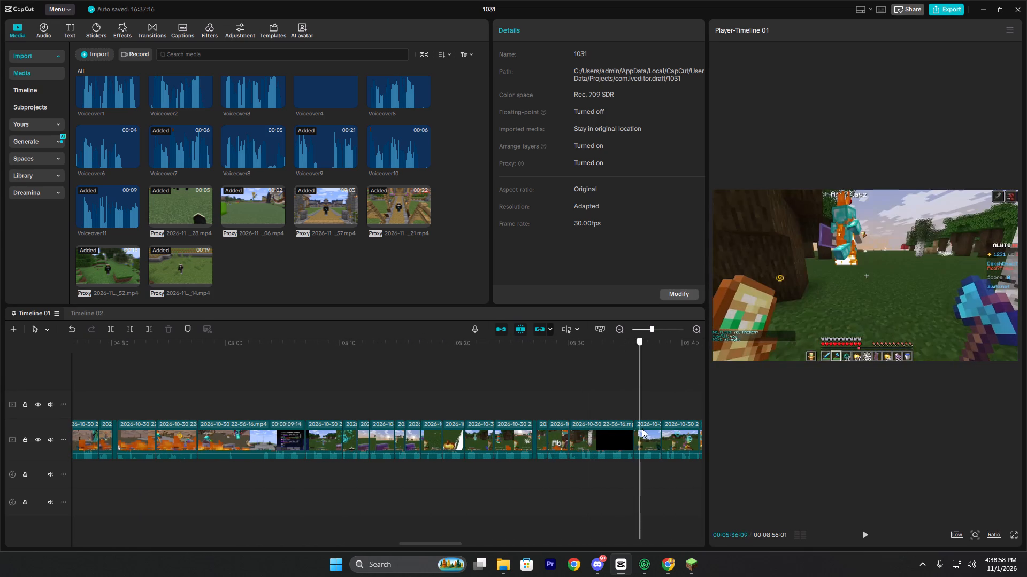
pyautogui.moveTo(642, 428); pyautogui.dragTo(664, 433)
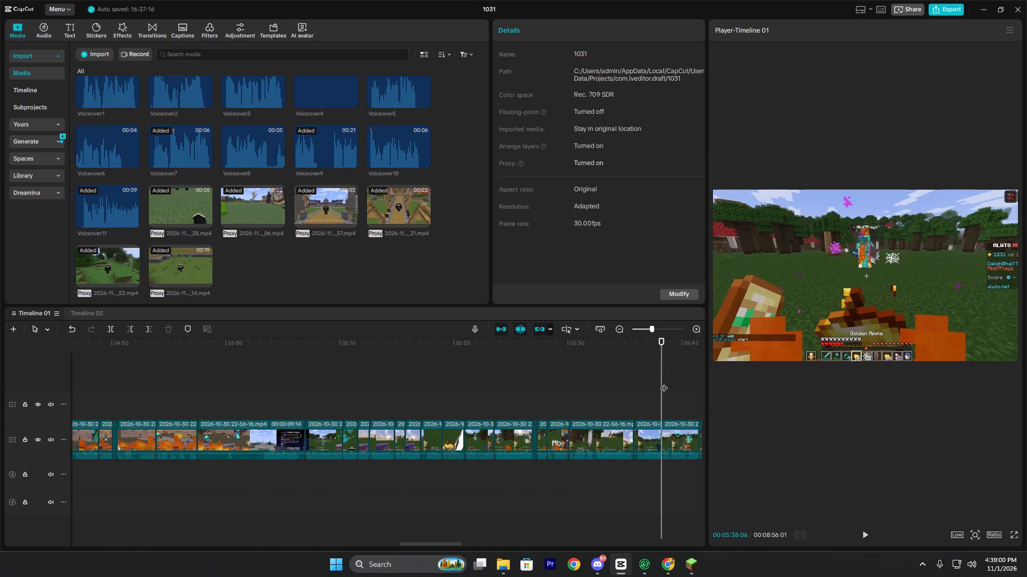
pyautogui.moveTo(663, 382); pyautogui.dragTo(722, 380)
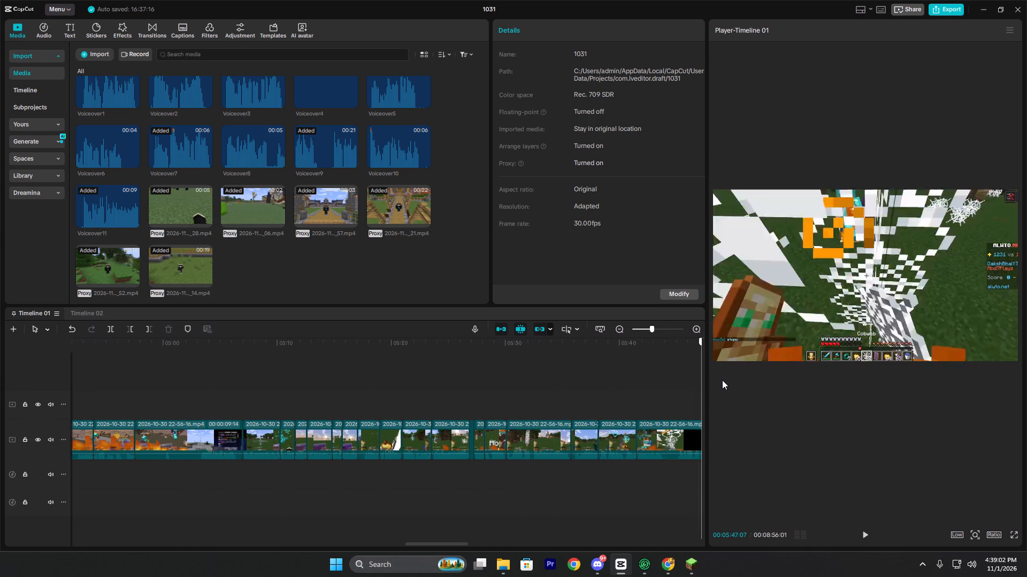
pyautogui.moveTo(722, 380); pyautogui.dragTo(696, 377)
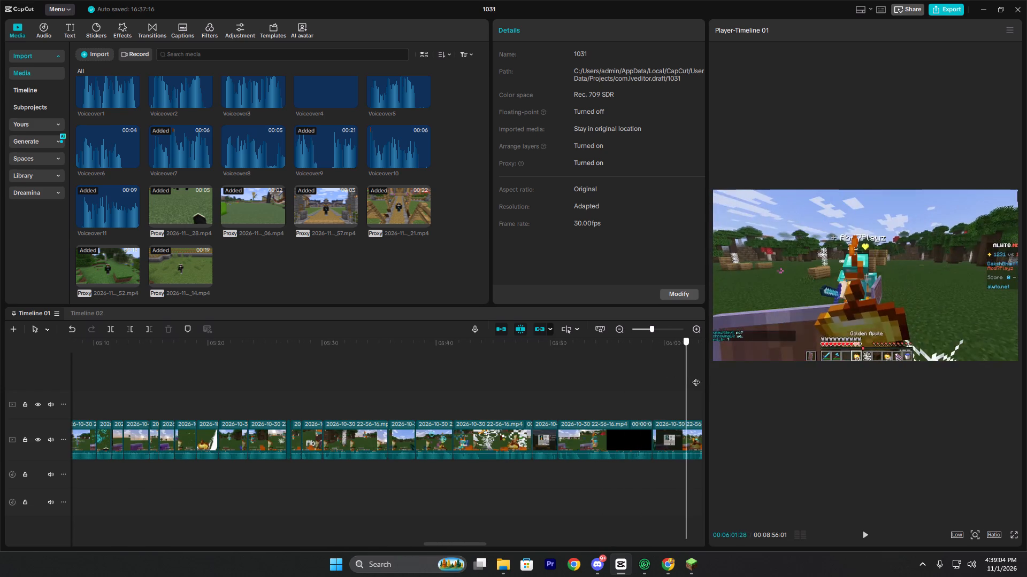
pyautogui.moveTo(696, 377); pyautogui.dragTo(504, 363)
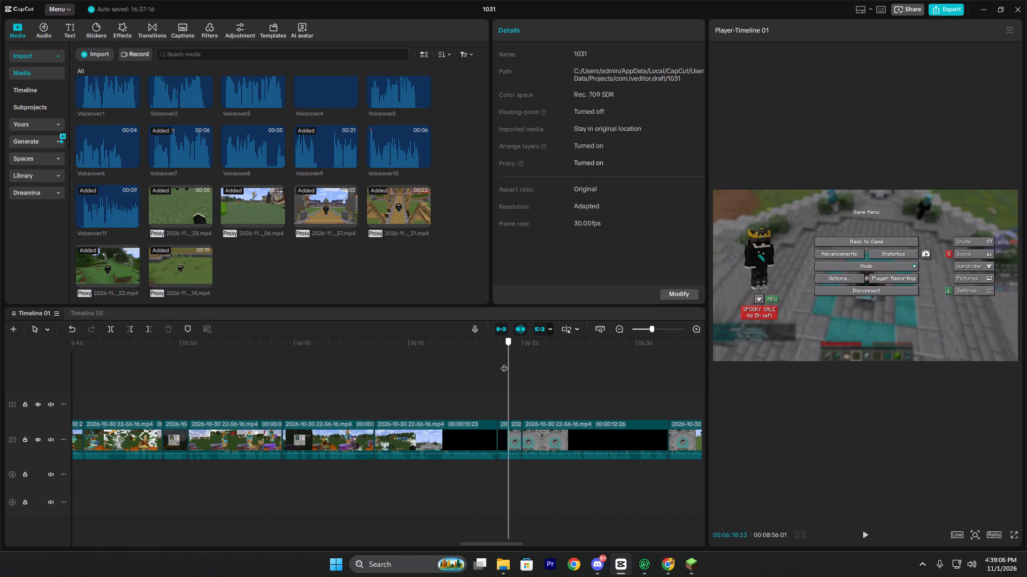
pyautogui.moveTo(504, 363); pyautogui.dragTo(364, 364)
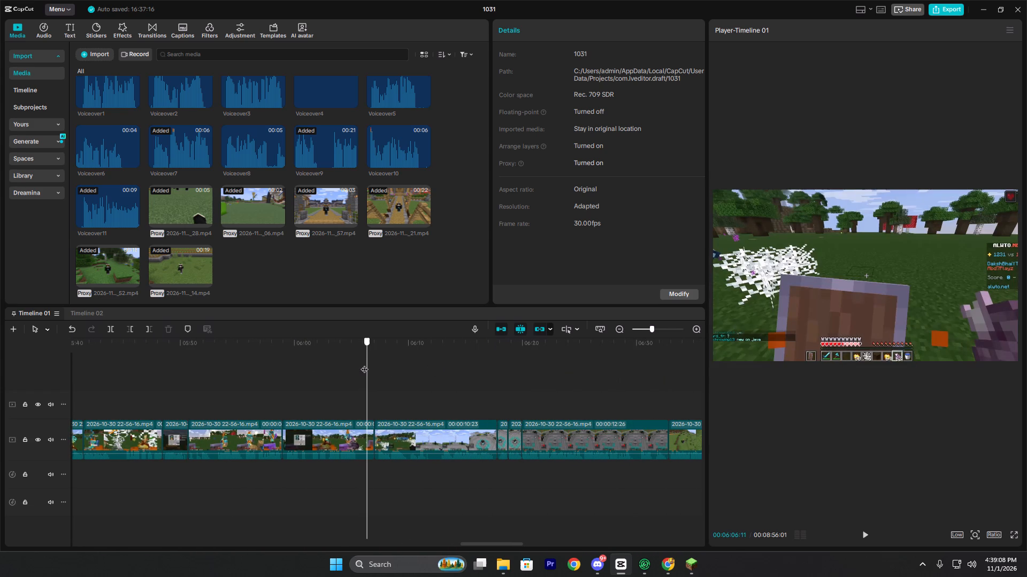
pyautogui.moveTo(364, 364); pyautogui.dragTo(523, 378)
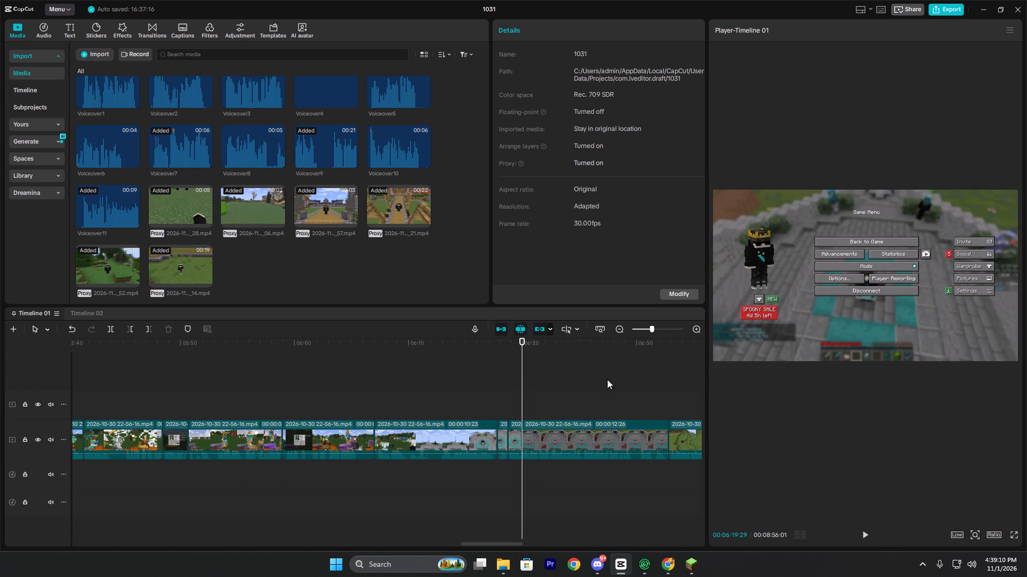
pyautogui.press('space')
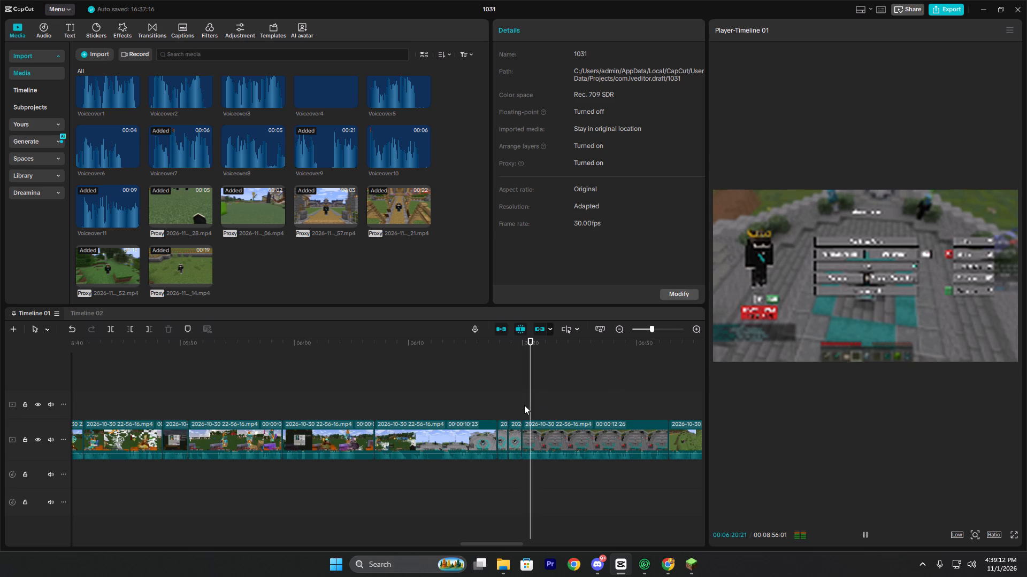
pyautogui.click(523, 399)
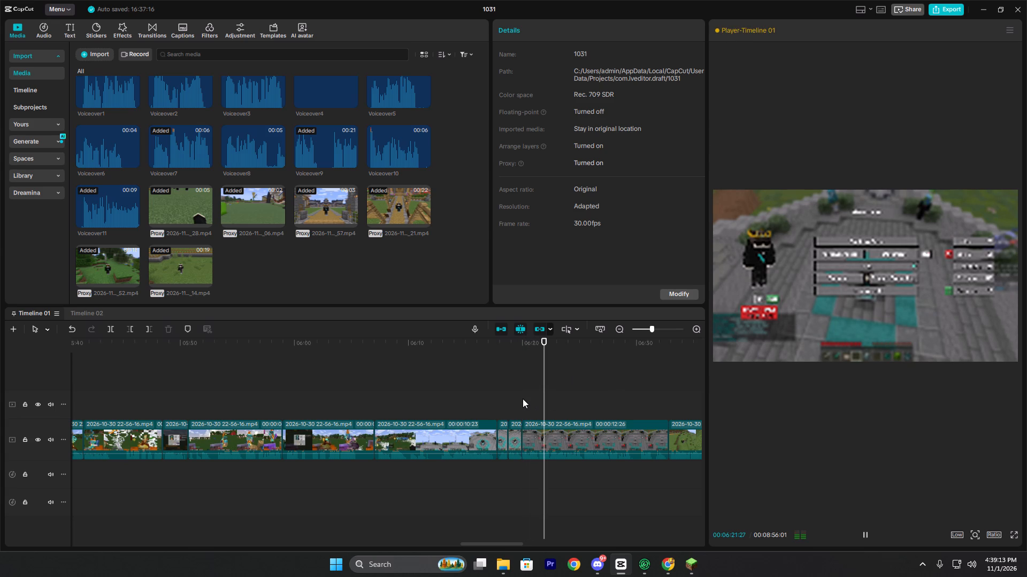
# Switch to Minecraft and exit the currently open replay to the title screen.
pyautogui.click(683, 564)
pyautogui.click(526, 159)
pyautogui.press('Escape')
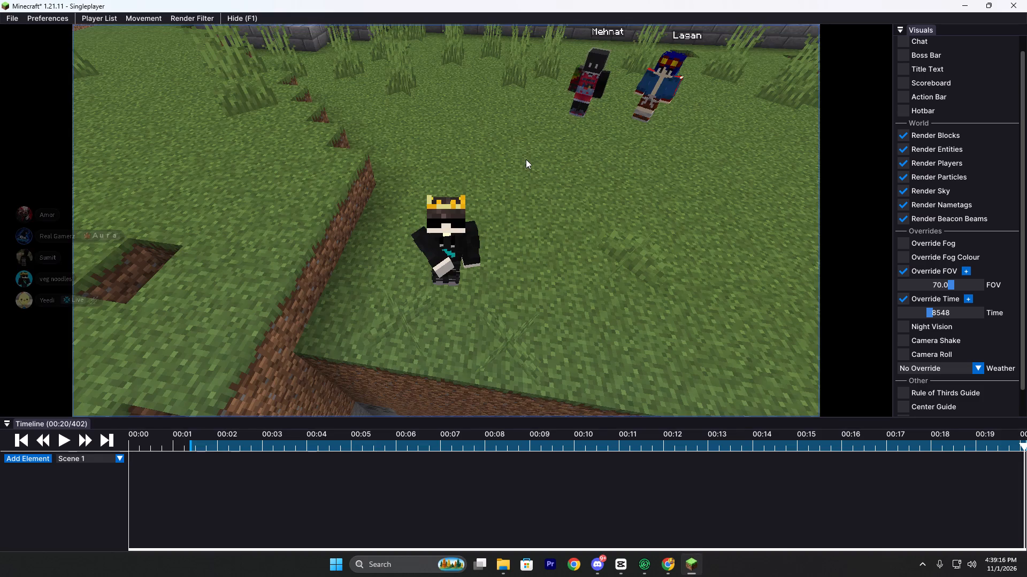
pyautogui.click(459, 311)
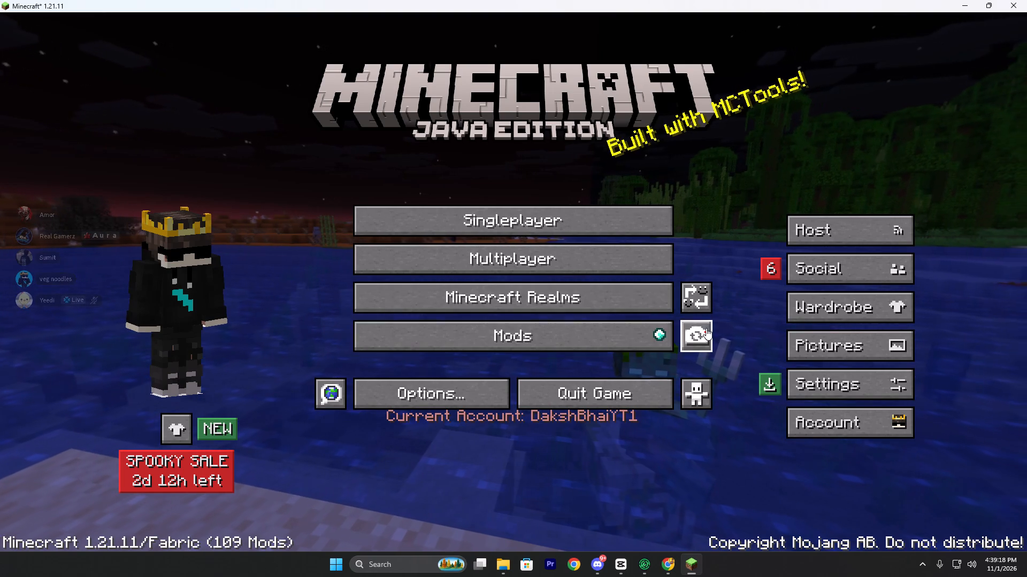
# Browse the saved replays back to around 26 October 2026 and open one of the older recordings.
pyautogui.click(709, 331)
pyautogui.scroll(-8, 485, 294)
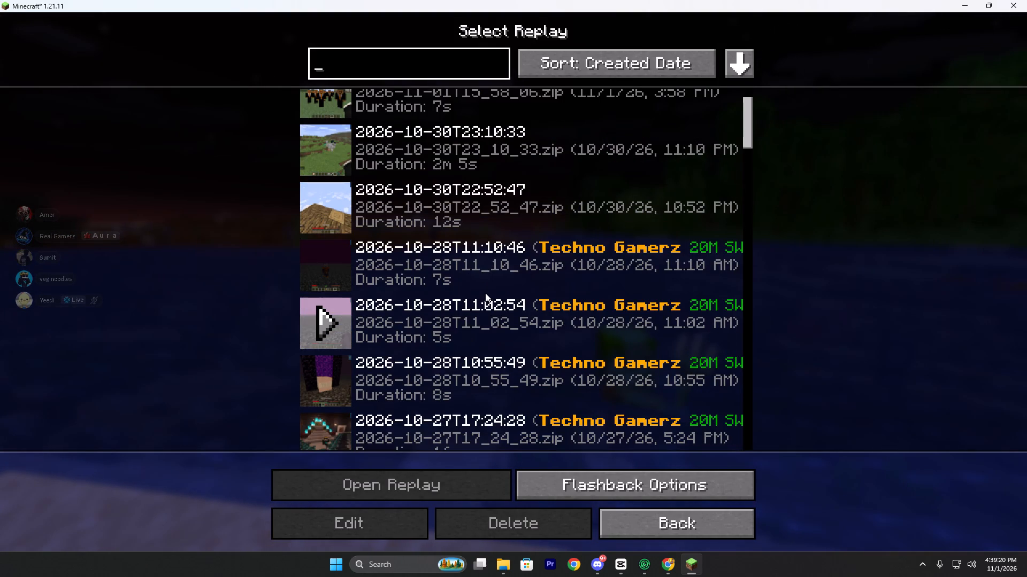
pyautogui.scroll(-20, 485, 293)
pyautogui.scroll(-1, 485, 293)
pyautogui.scroll(-3, 448, 128)
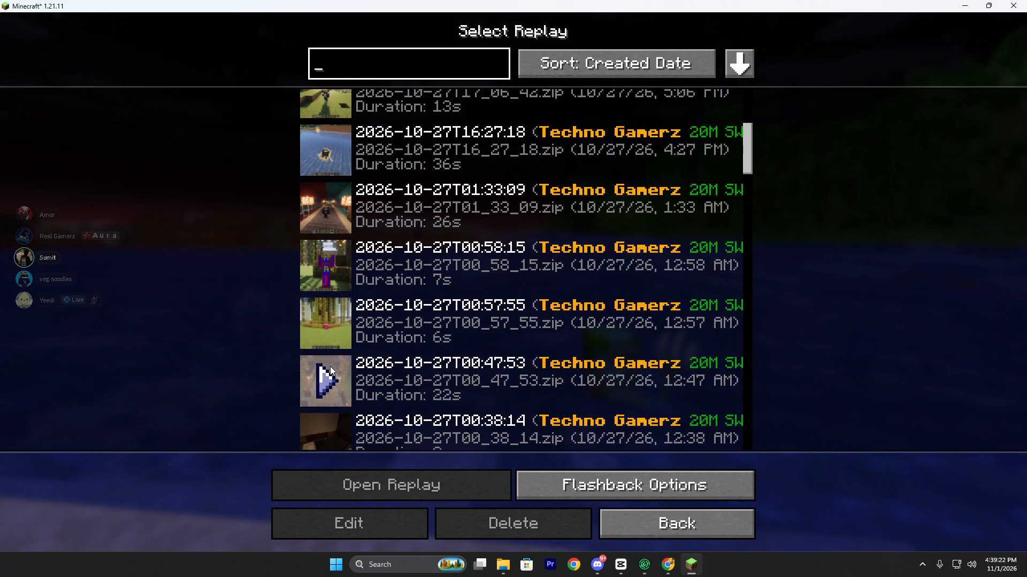
pyautogui.scroll(-5, 330, 366)
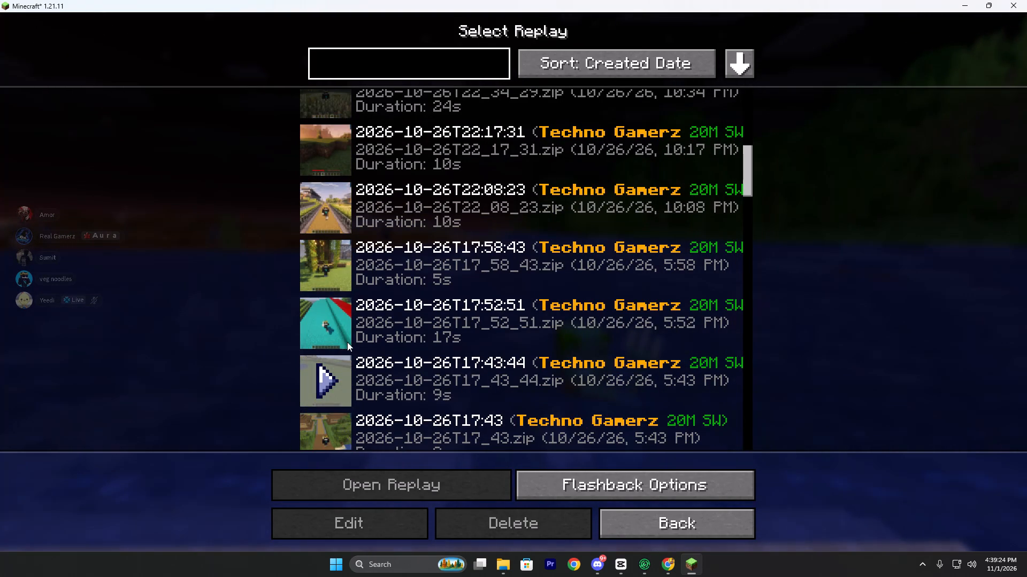
pyautogui.scroll(-2, 335, 326)
pyautogui.click(319, 379)
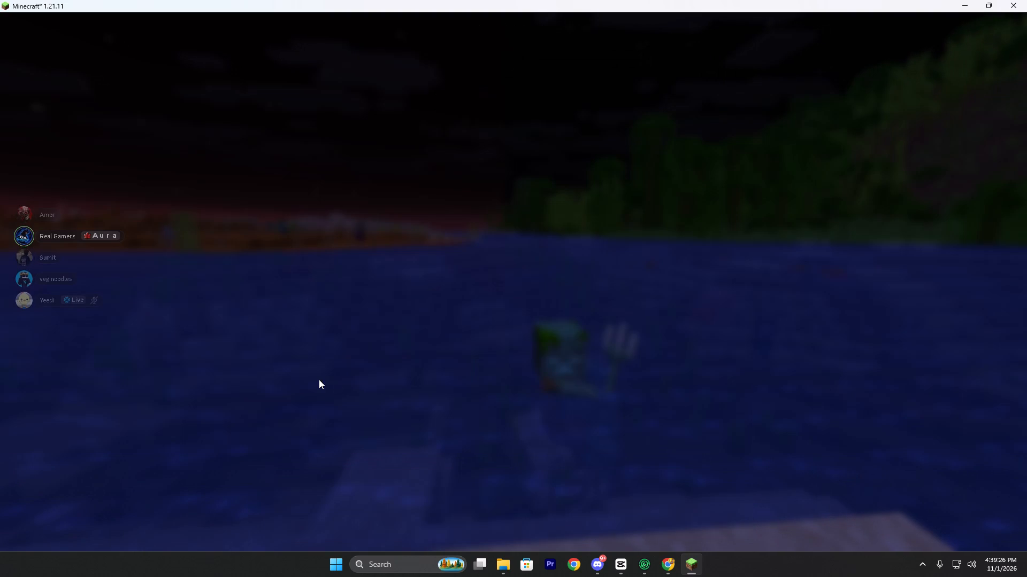
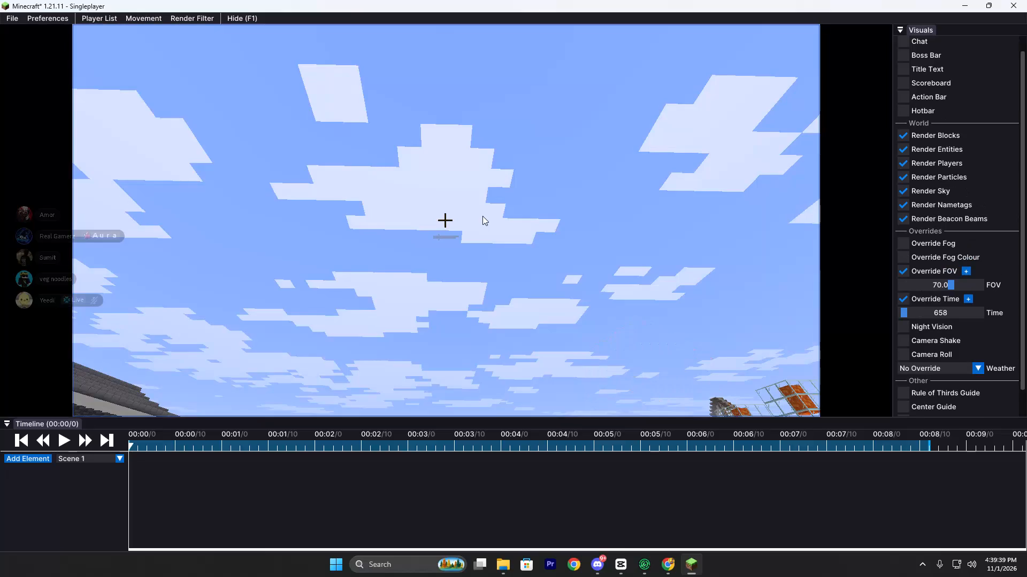
# Switch the opened replay to a third-person view of the player and preview its opening up to about 00:03.
pyautogui.press('F5')
pyautogui.press('F5')
pyautogui.click(63, 438)
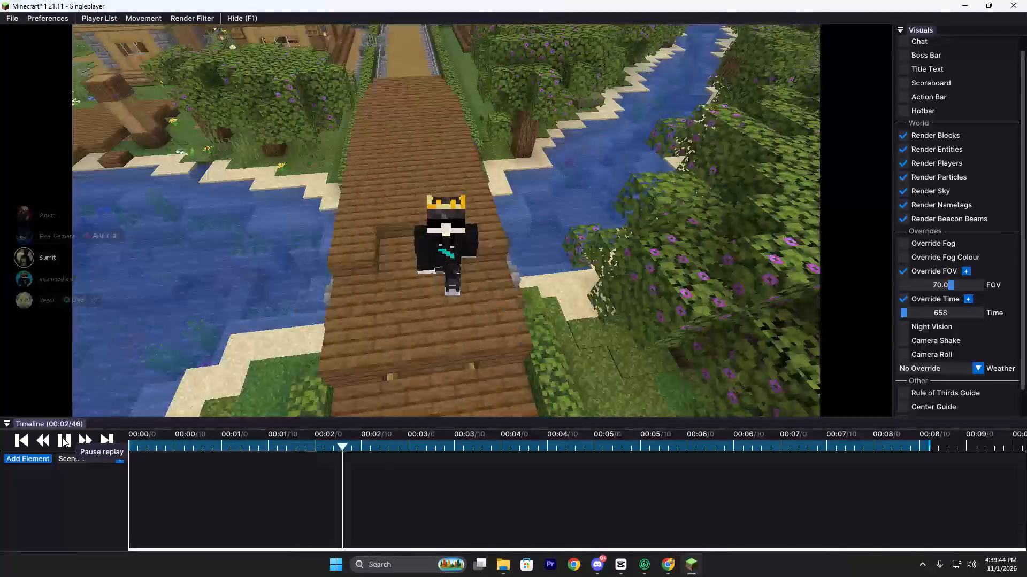
pyautogui.click(63, 438)
# Export the replay as an mp4 video to the Videos folder, keeping the suggested file name and current export settings.
pyautogui.click(9, 18)
pyautogui.click(23, 31)
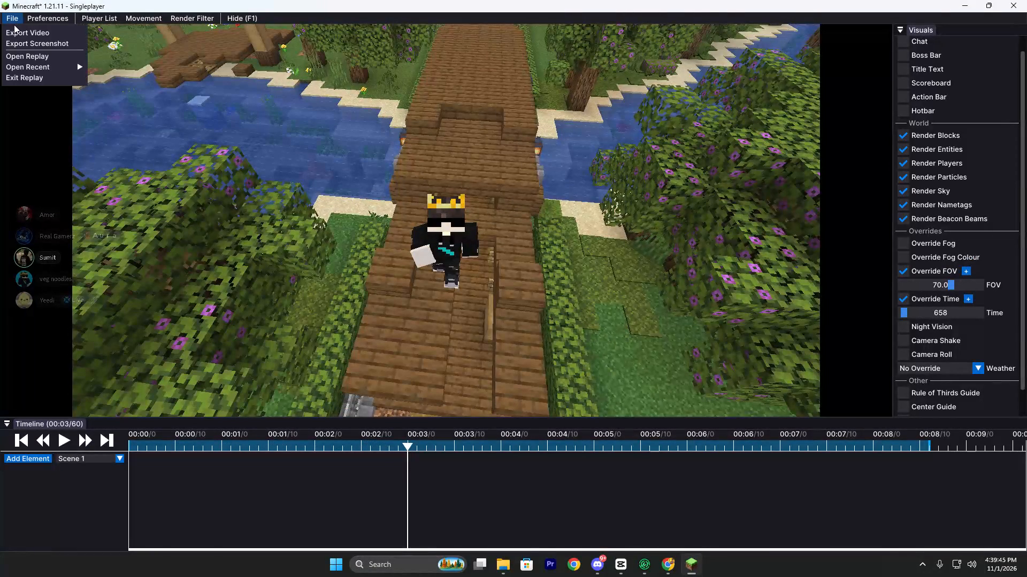
pyautogui.click(489, 370)
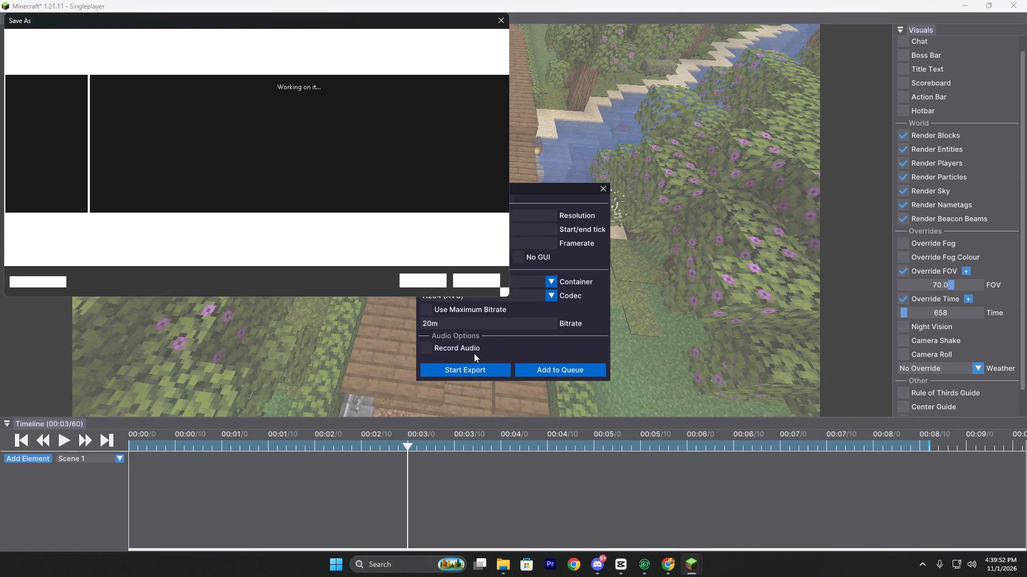
pyautogui.click(425, 279)
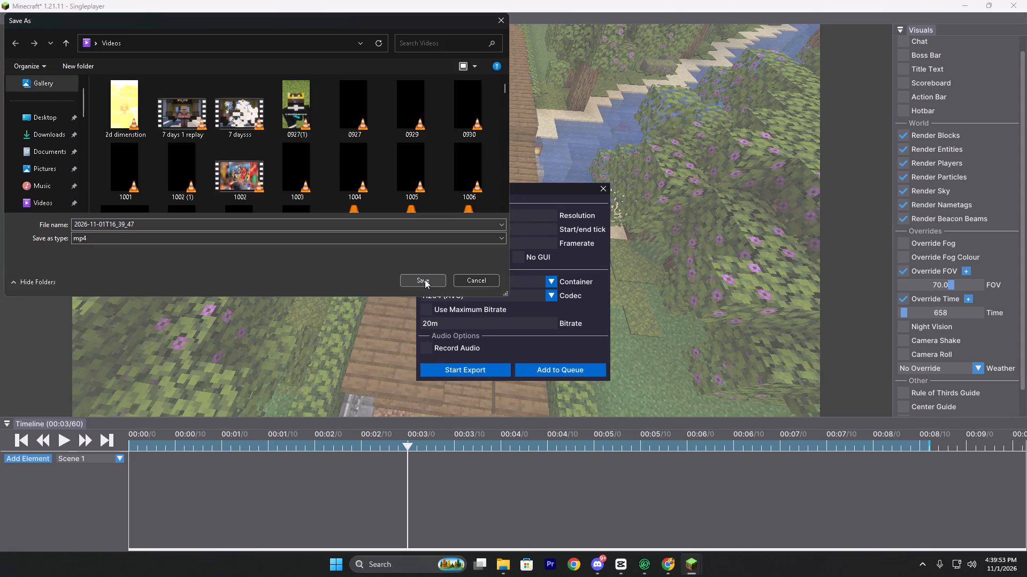
# Switch back to CapCut while the replay export runs.
pyautogui.click(610, 564)
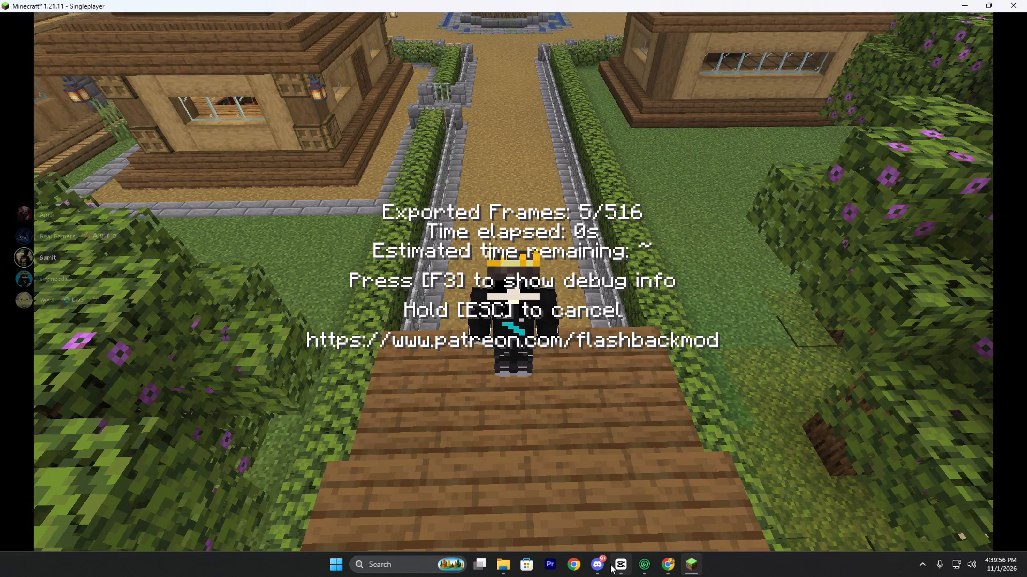
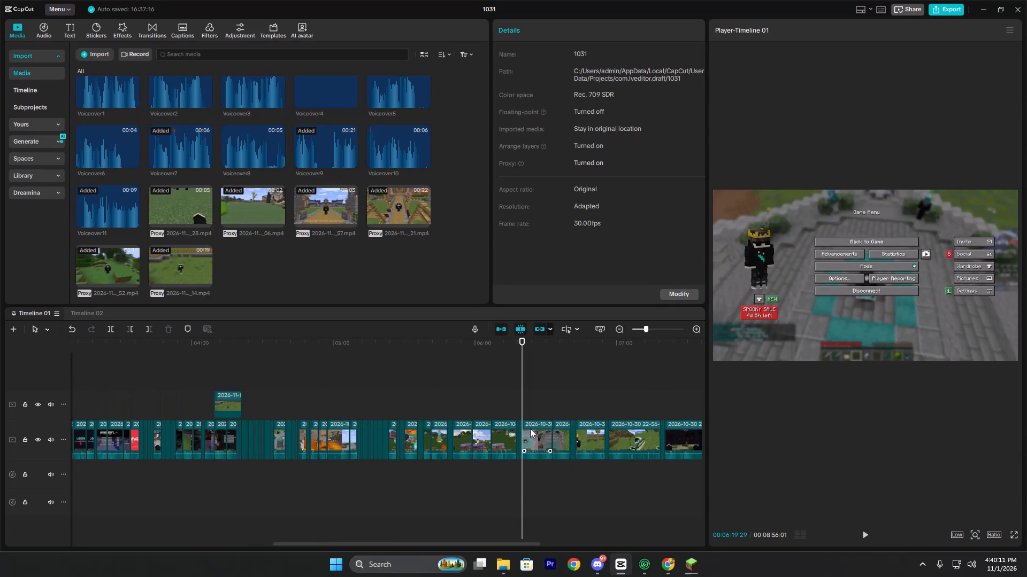
# Check the replay export's progress in Minecraft, returning to the CapCut timeline between checks.
pyautogui.keyDown('ctrl'); pyautogui.scroll(8, 527, 428); pyautogui.keyUp('ctrl')
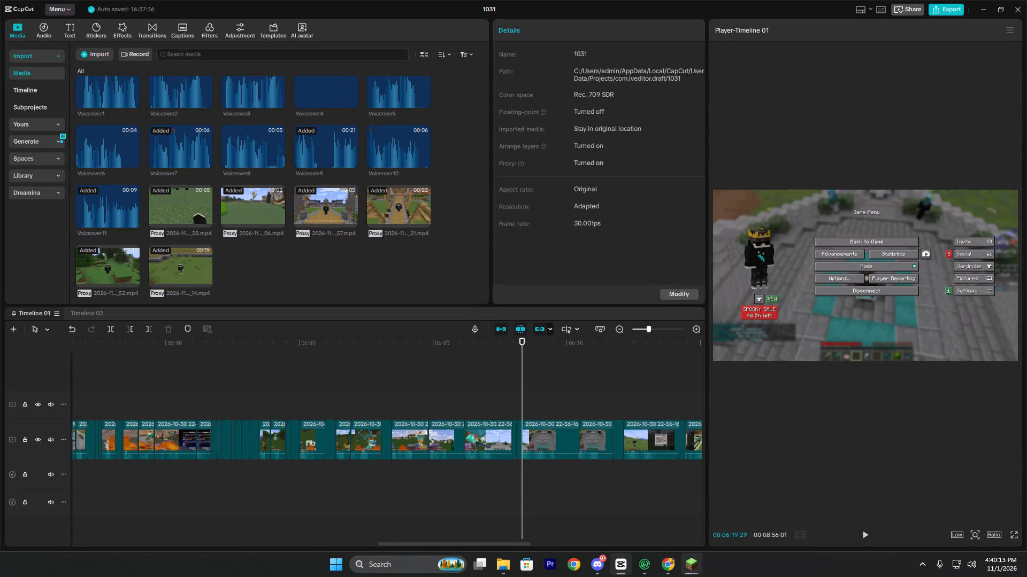
pyautogui.click(694, 573)
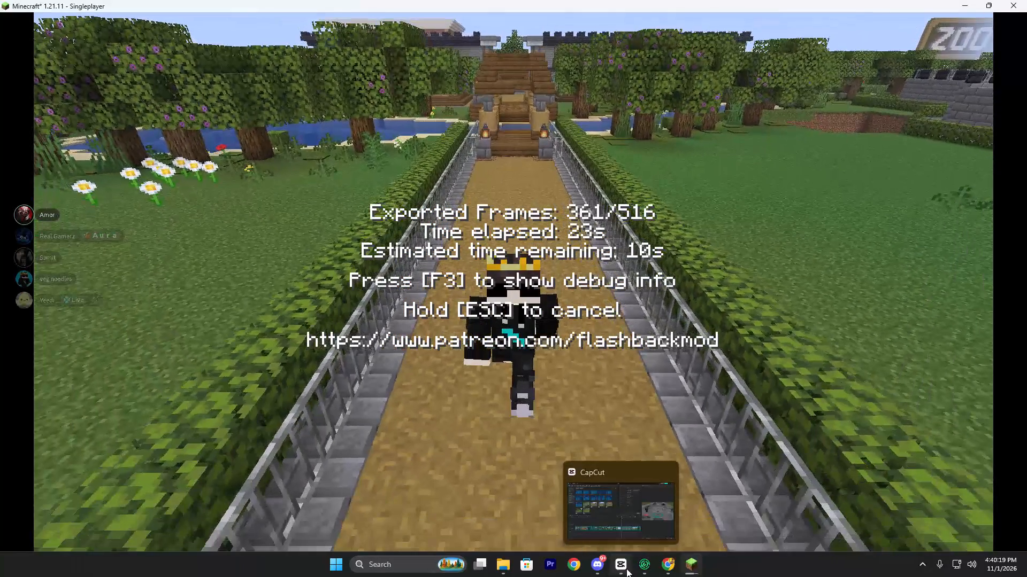
pyautogui.click(626, 568)
pyautogui.click(522, 392)
pyautogui.press('space')
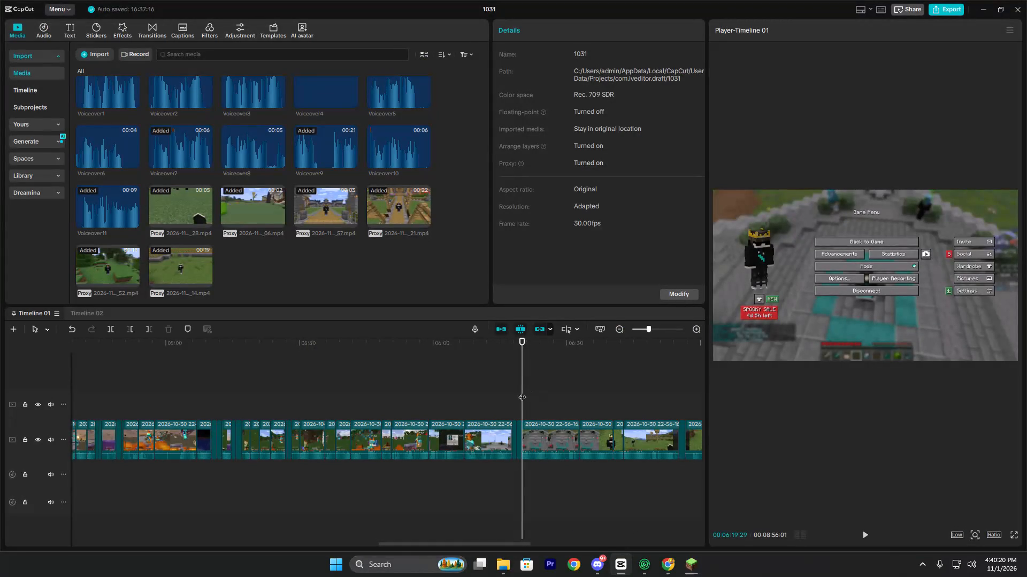
pyautogui.click(522, 392)
pyautogui.click(684, 571)
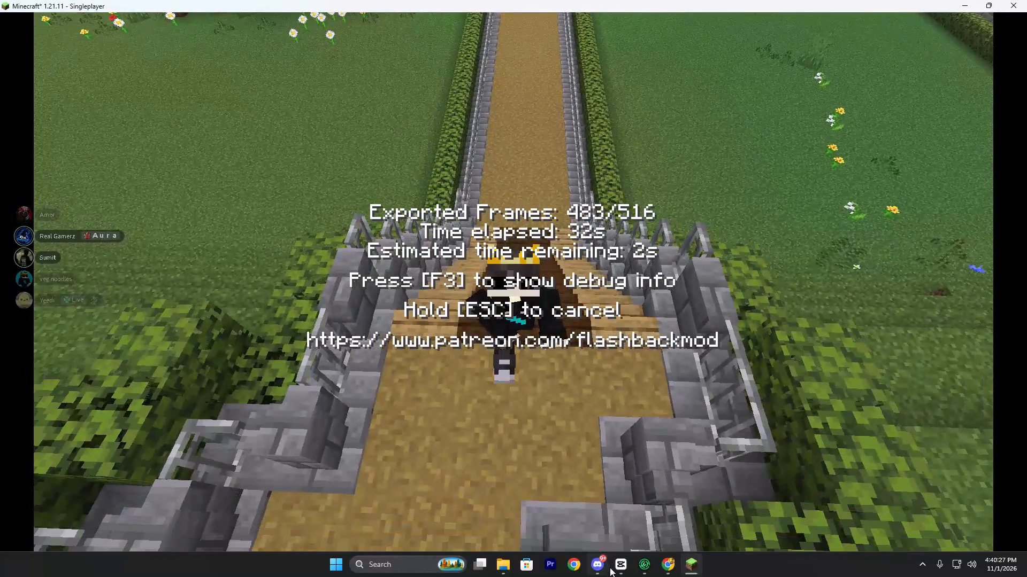
pyautogui.click(619, 567)
# Add 2026-11-01T16_39_47 from the Videos folder to Timeline 01, above the game-menu footage starting at 00:06:19:29.
pyautogui.click(511, 566)
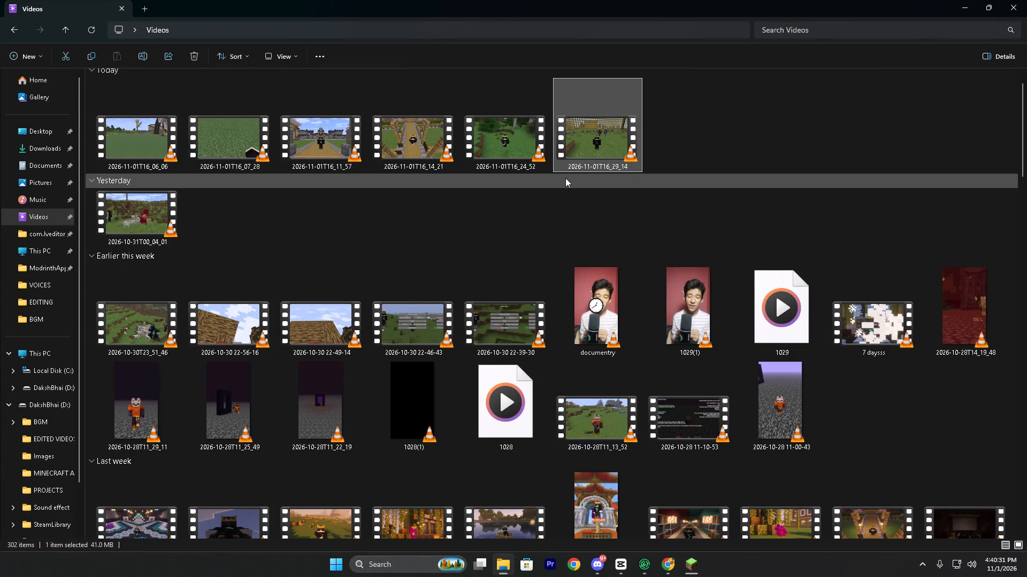
pyautogui.moveTo(701, 140); pyautogui.dragTo(619, 564, button='right')
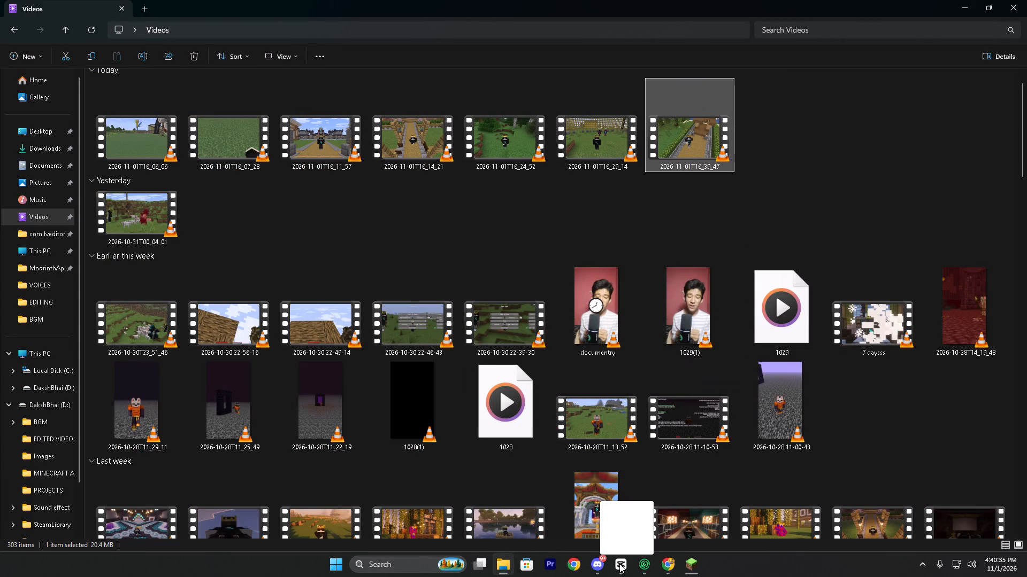
pyautogui.moveTo(619, 564); pyautogui.dragTo(591, 456, button='right')
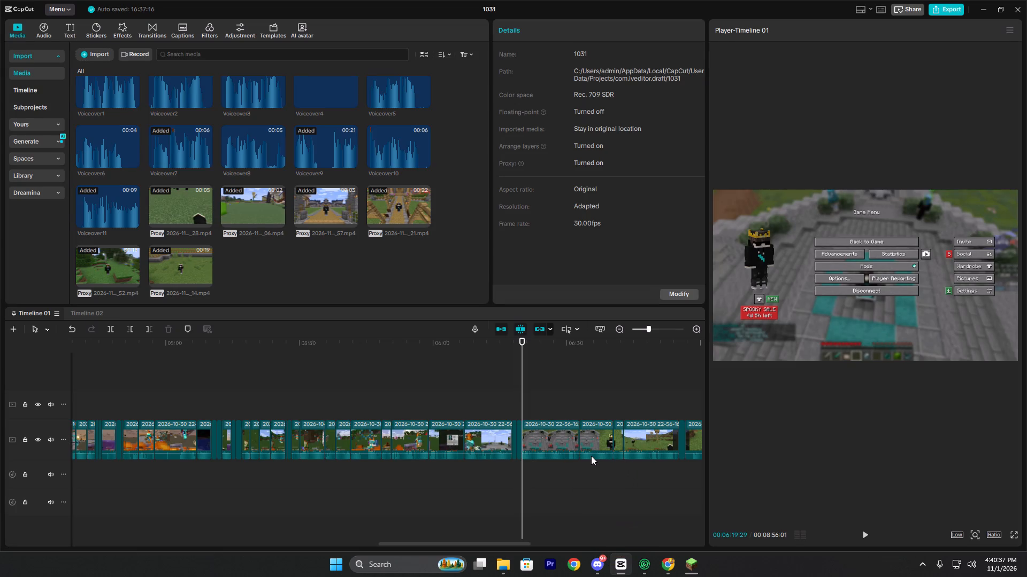
pyautogui.click(518, 373)
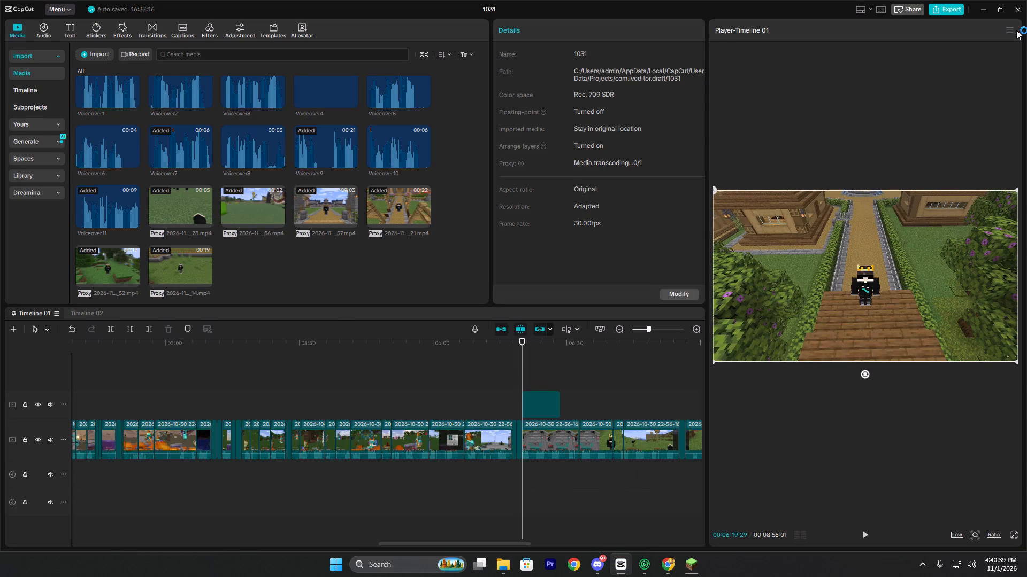
# Close the 1031 project window in CapCut.
pyautogui.click(1011, 10)
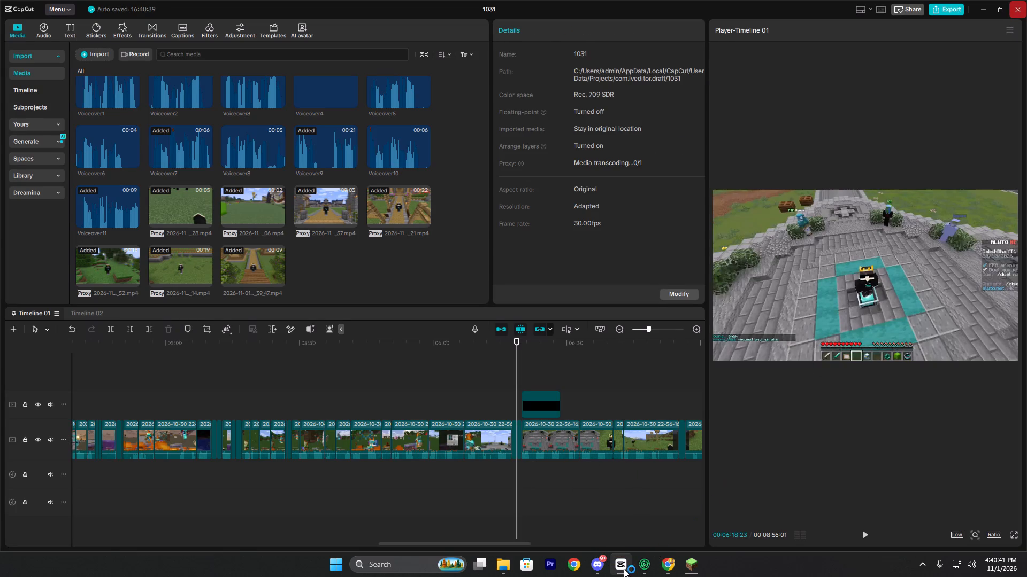